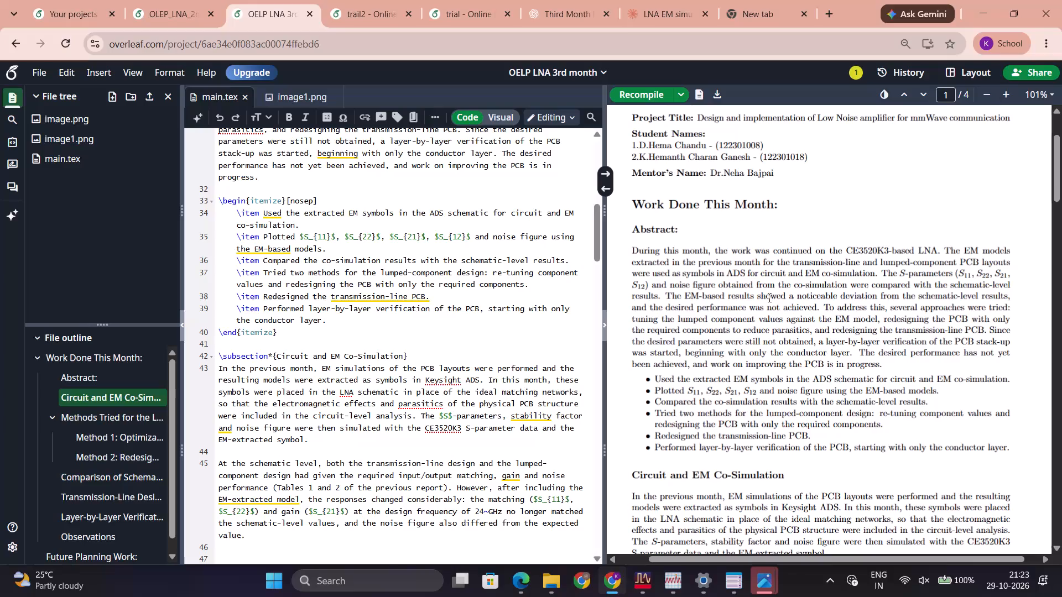
Read the Abstract and the Circuit and EM Co-Simulation section on page 1 of the compiled report.
scroll(882, 327, down, 2)
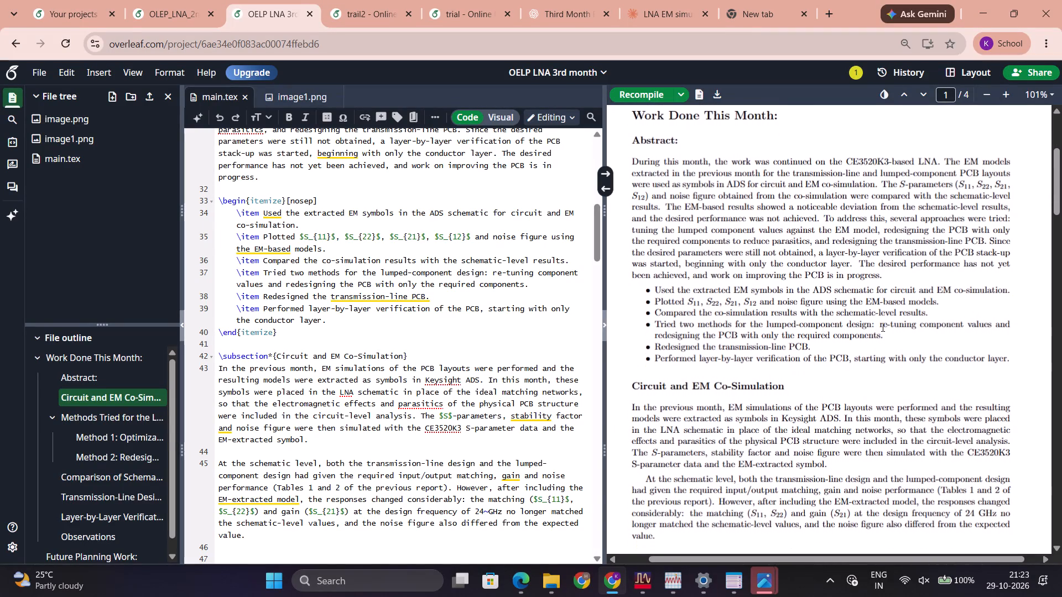
scroll(882, 327, down, 2)
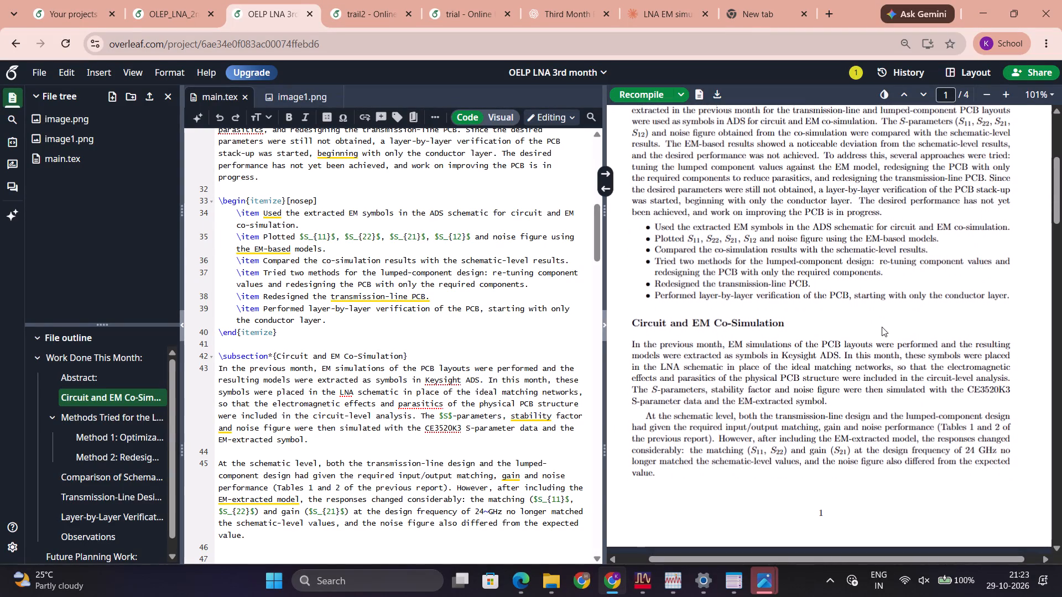
scroll(882, 327, down, 2)
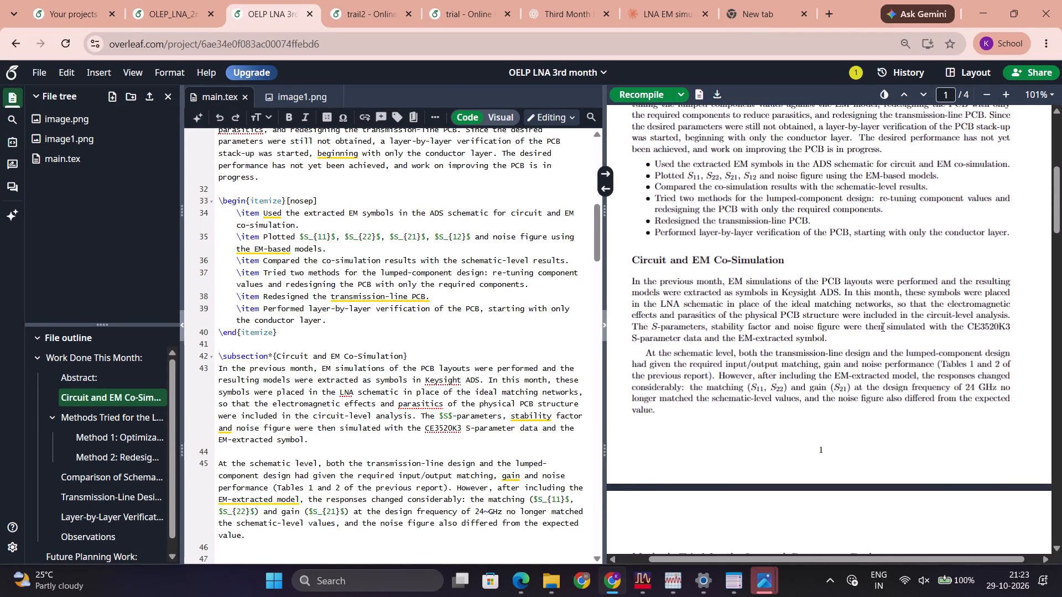
scroll(882, 327, down, 2)
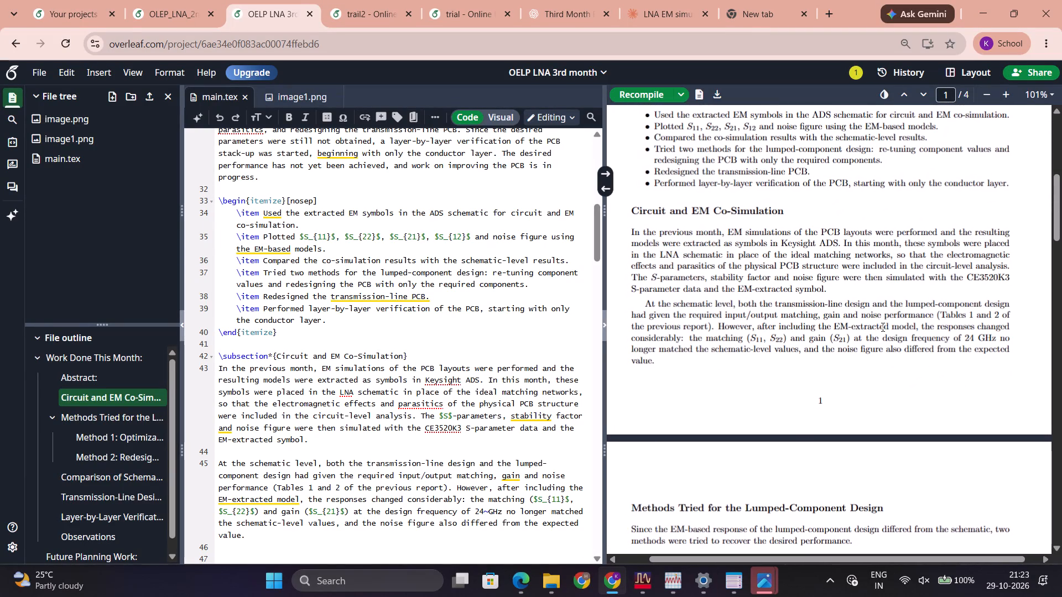
scroll(882, 327, down, 1)
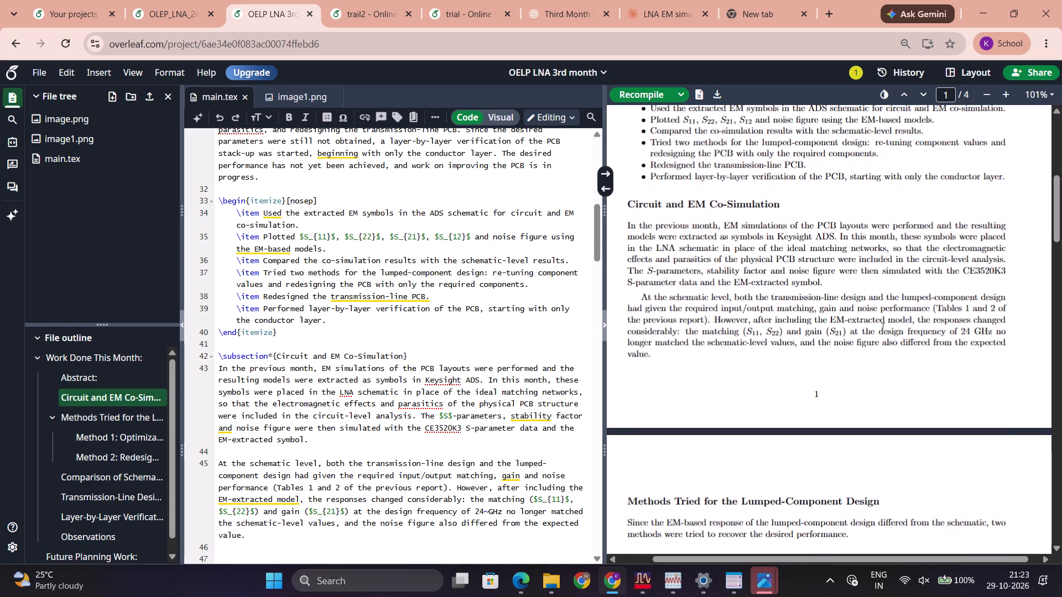
scroll(882, 327, down, 2)
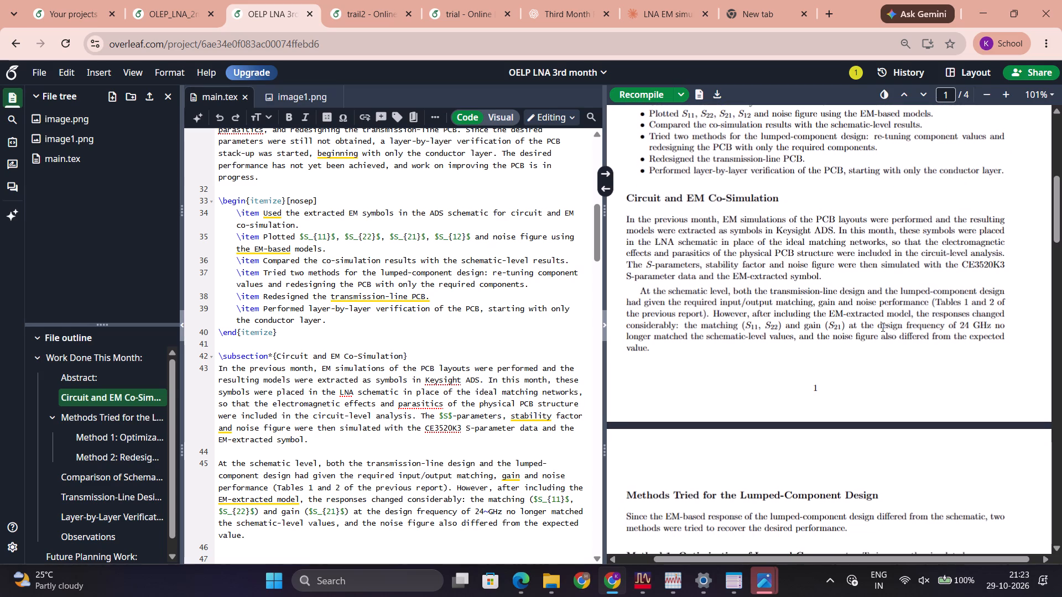
scroll(882, 327, down, 2)
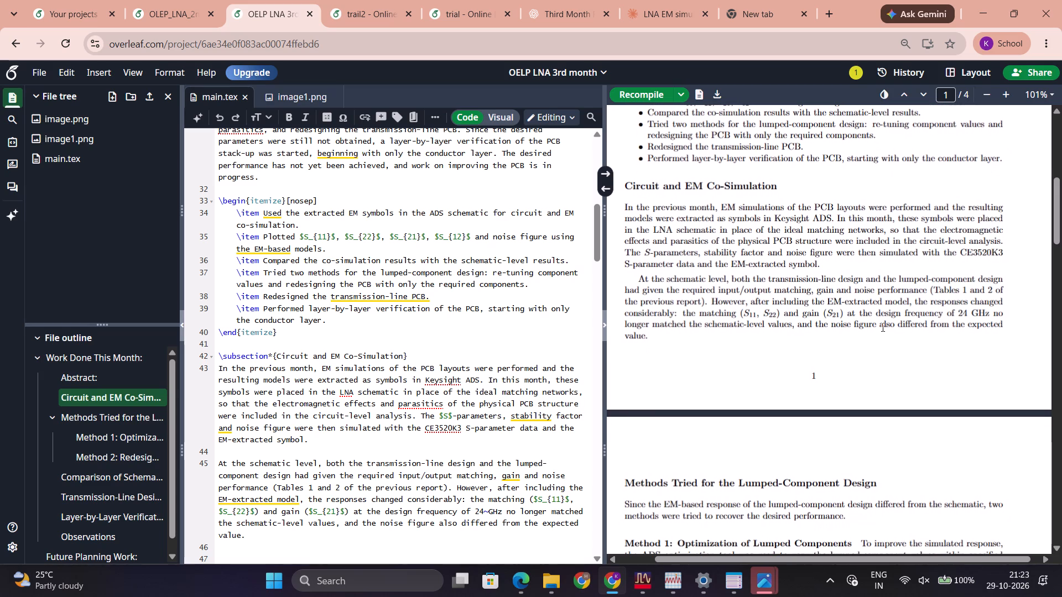
scroll(882, 327, down, 2)
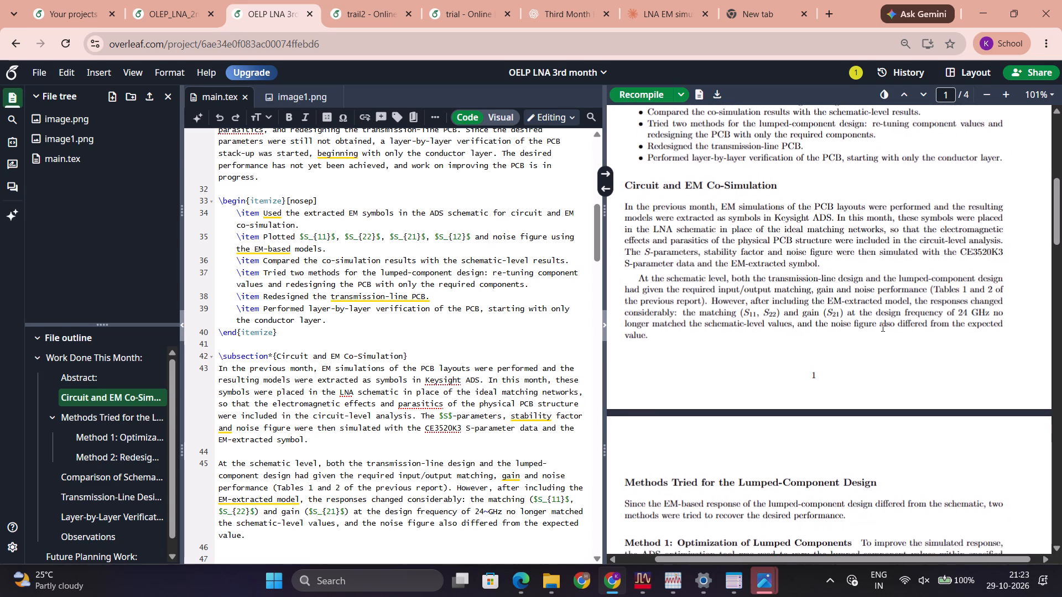
scroll(882, 327, down, 2)
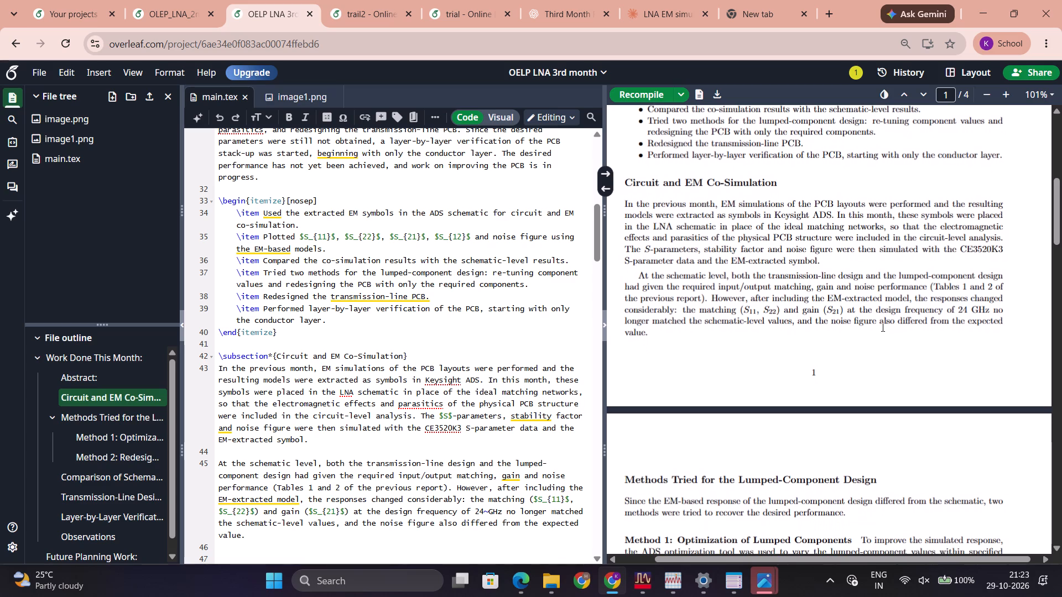
scroll(882, 327, down, 2)
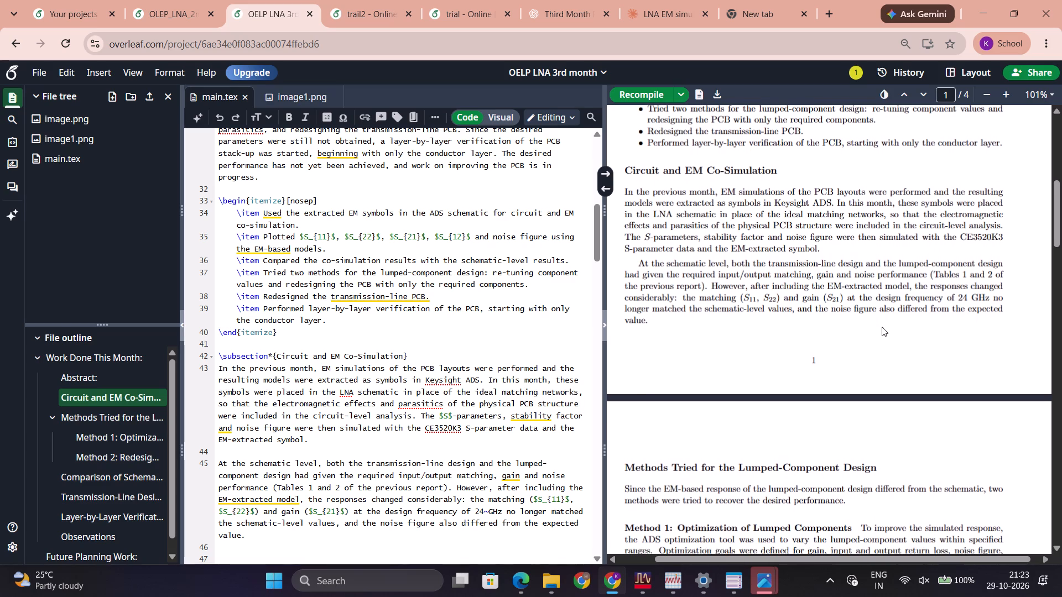
scroll(882, 327, down, 3)
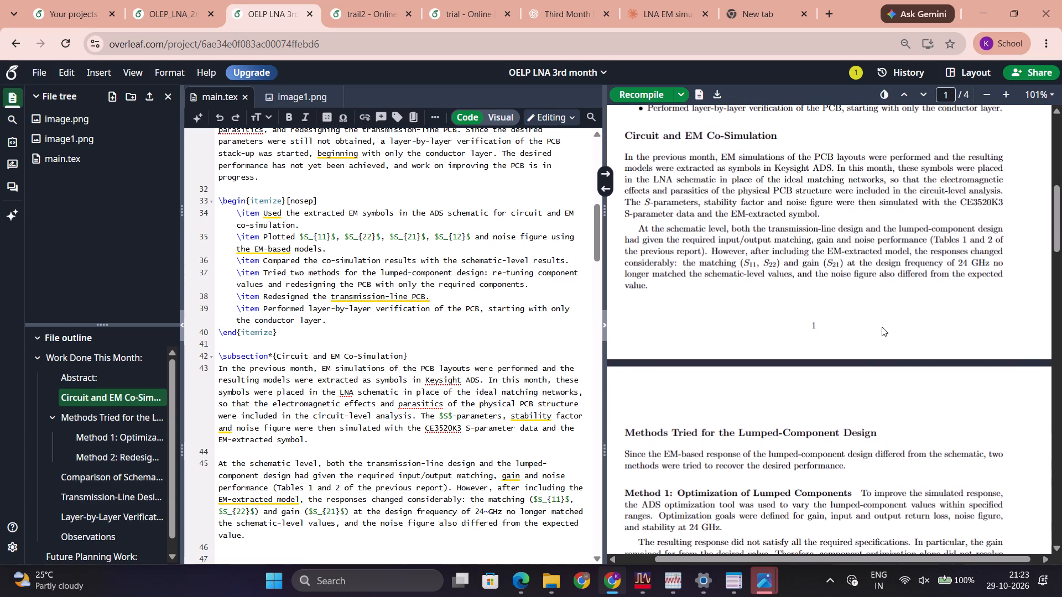
scroll(882, 327, down, 1)
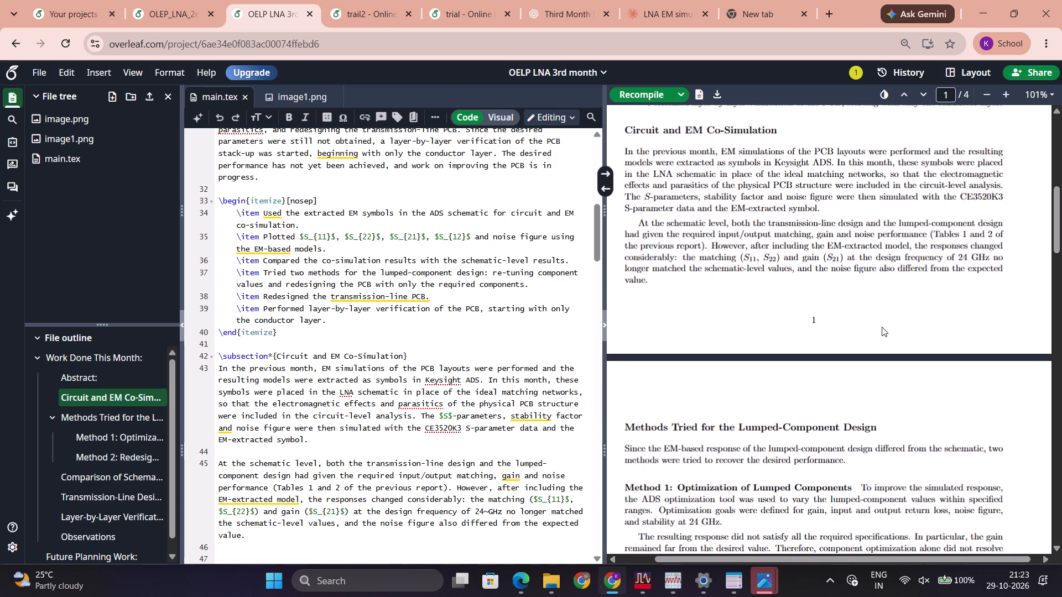
Review the lumped-component design methods and the schematic versus EM comparison tables on page 2 of the compiled report.
scroll(882, 327, down, 2)
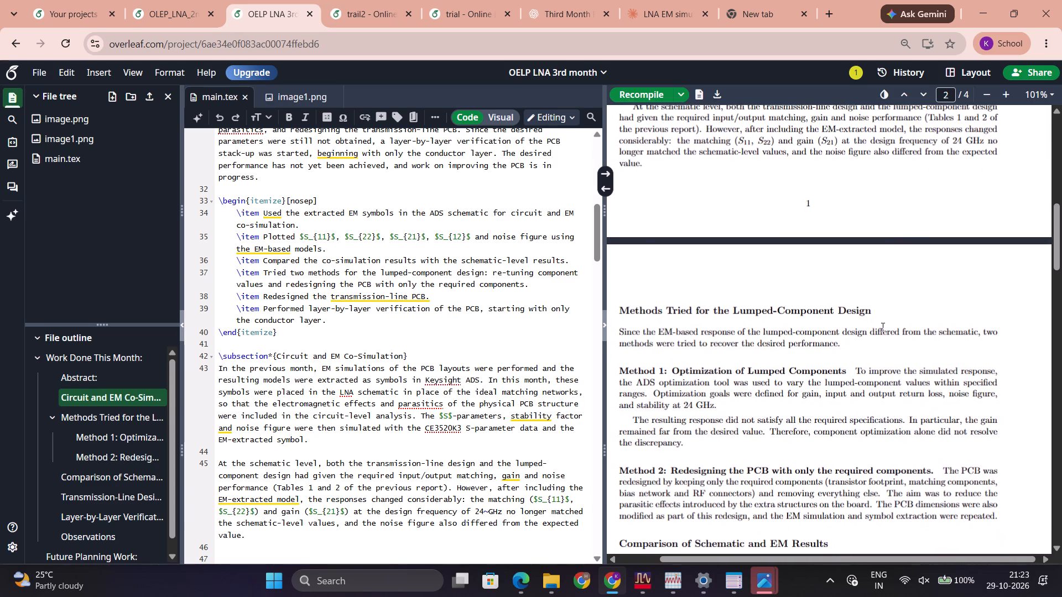
scroll(882, 327, down, 1)
scroll(882, 327, up, 2)
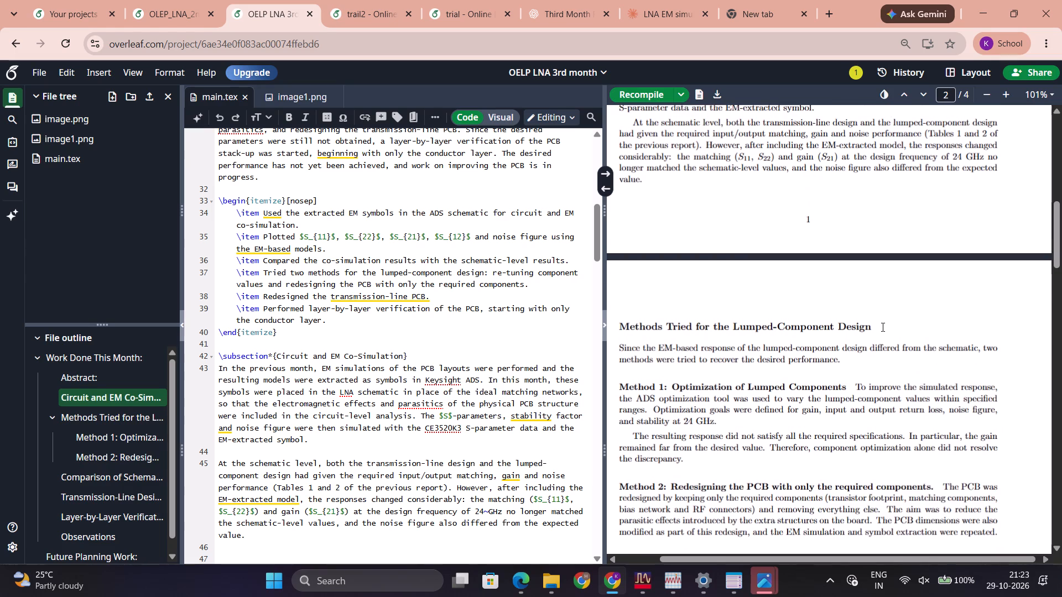
scroll(882, 327, up, 2)
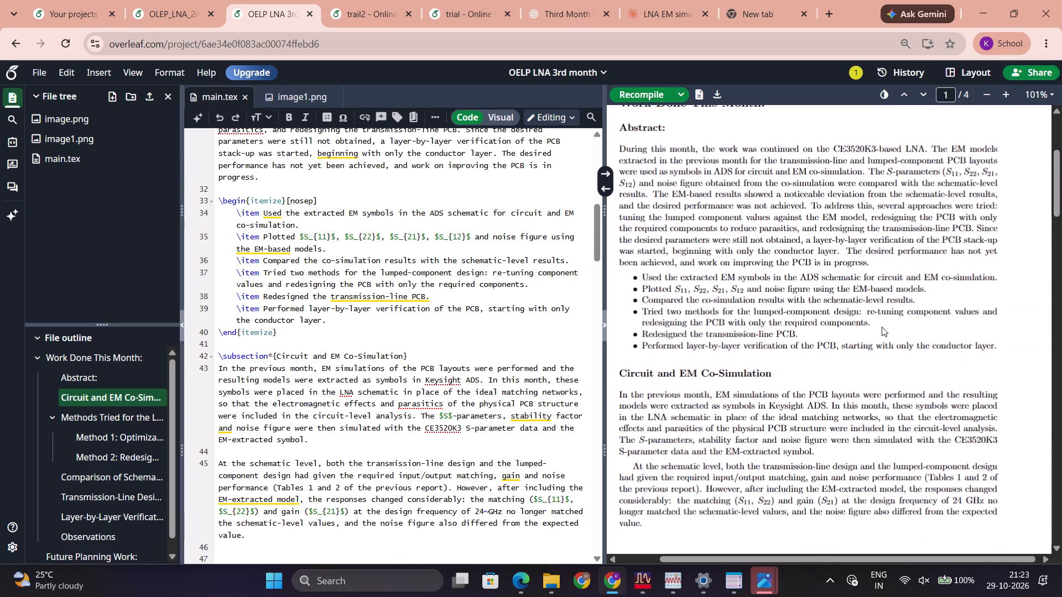
scroll(882, 327, down, 3)
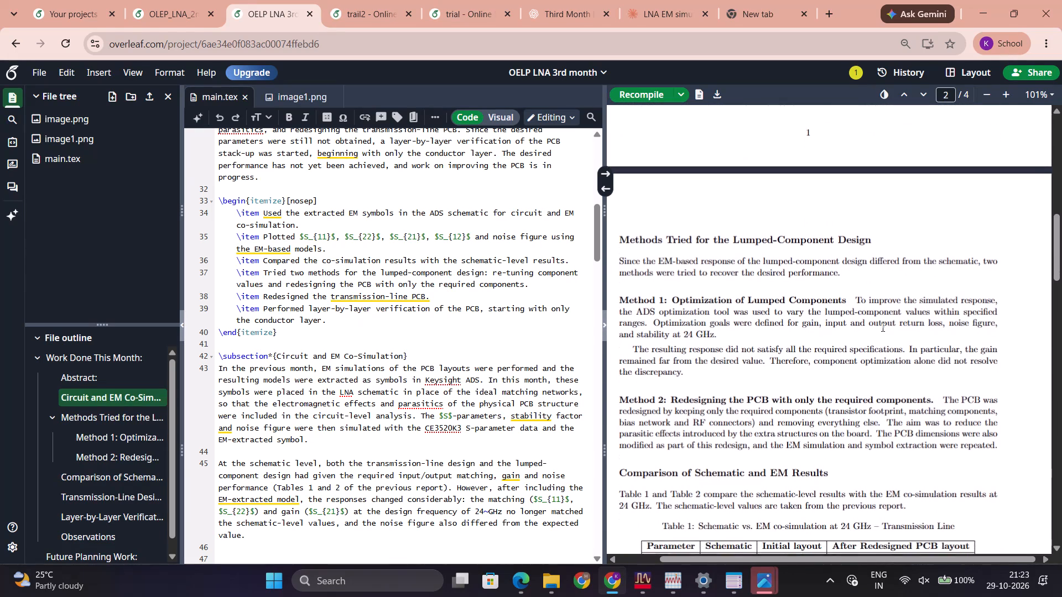
scroll(882, 327, down, 1)
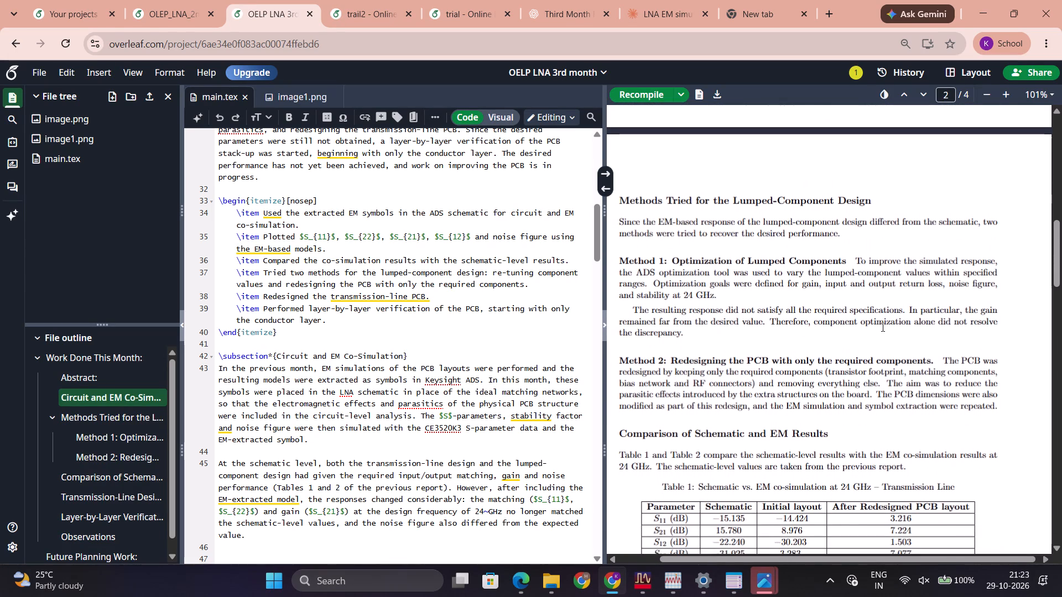
scroll(882, 327, down, 2)
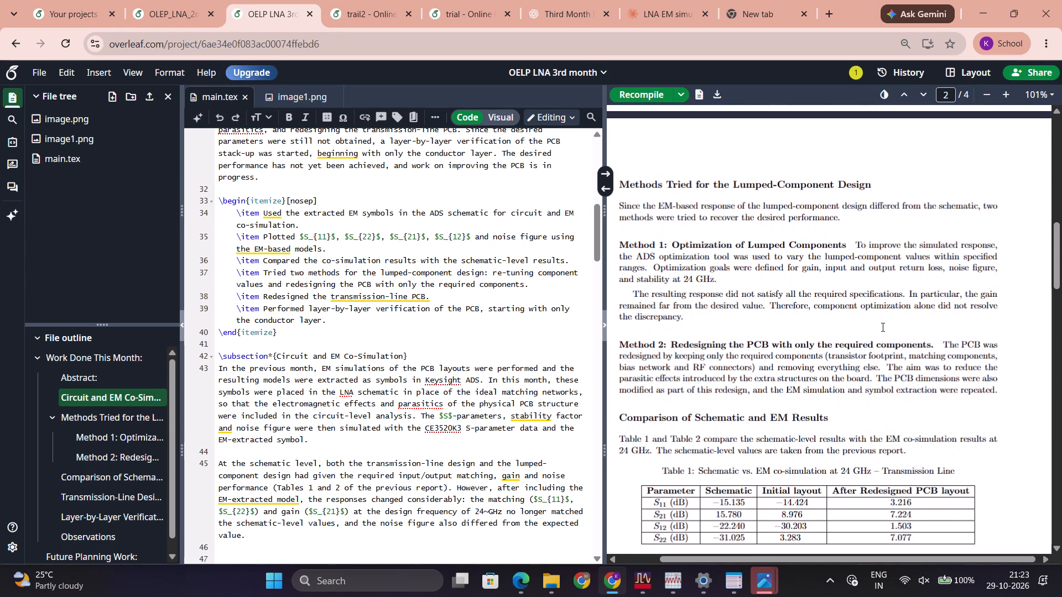
scroll(882, 327, down, 1)
scroll(882, 327, up, 10)
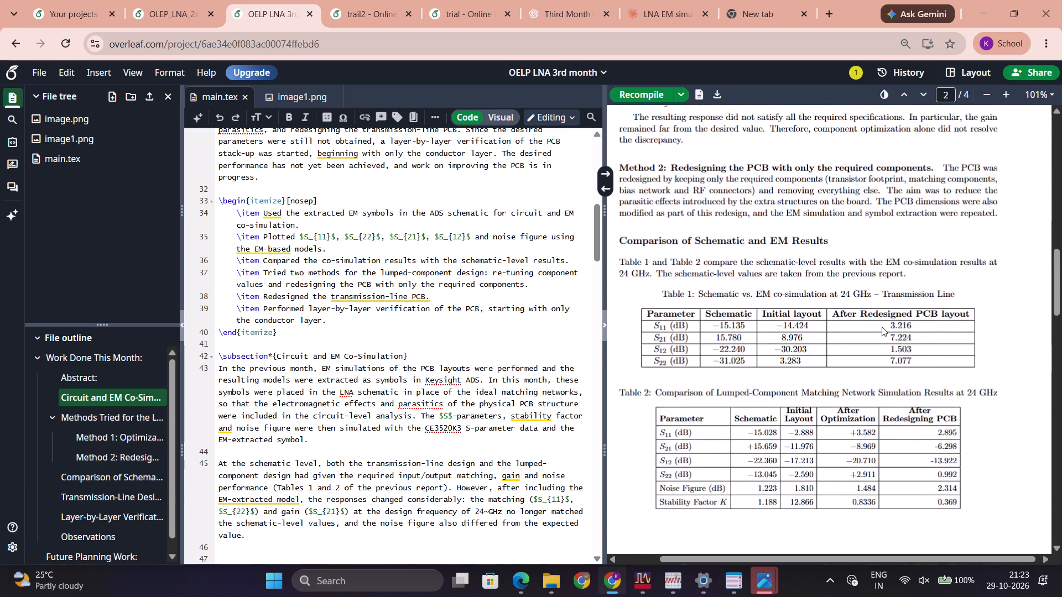
scroll(882, 327, down, 1)
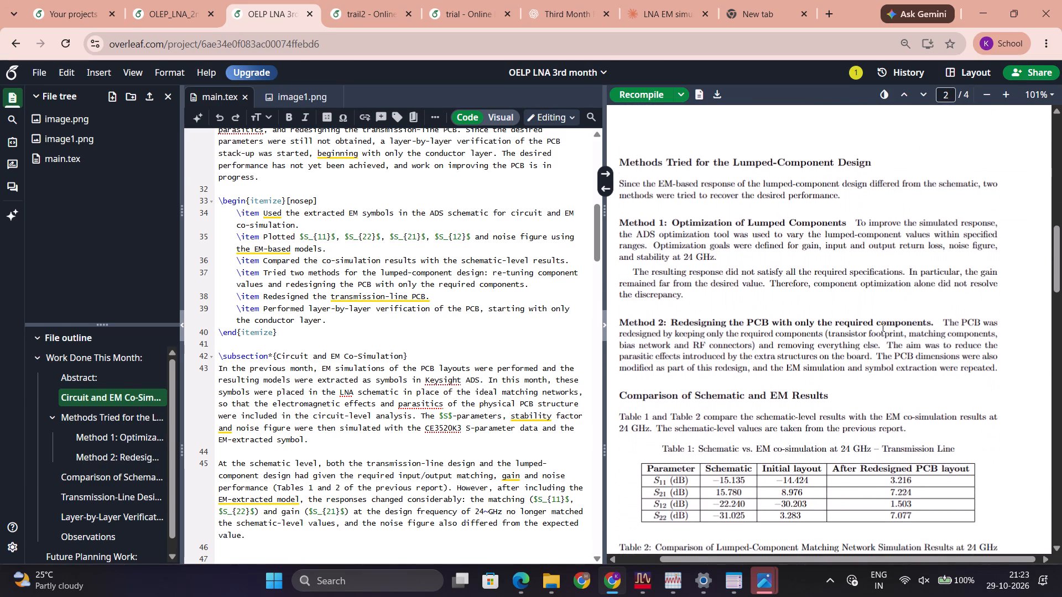
scroll(882, 327, down, 2)
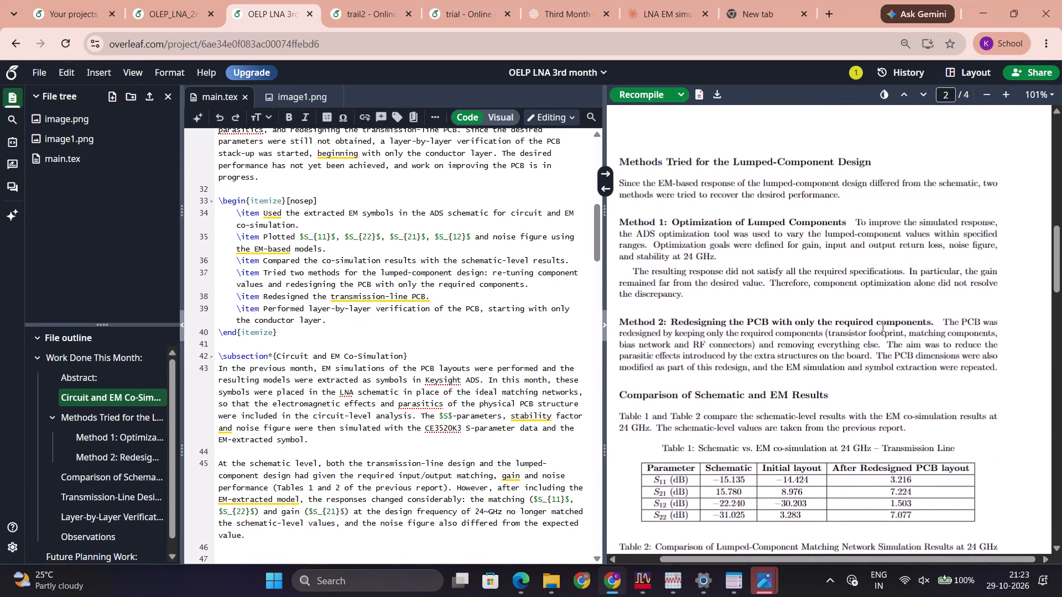
scroll(882, 327, down, 1)
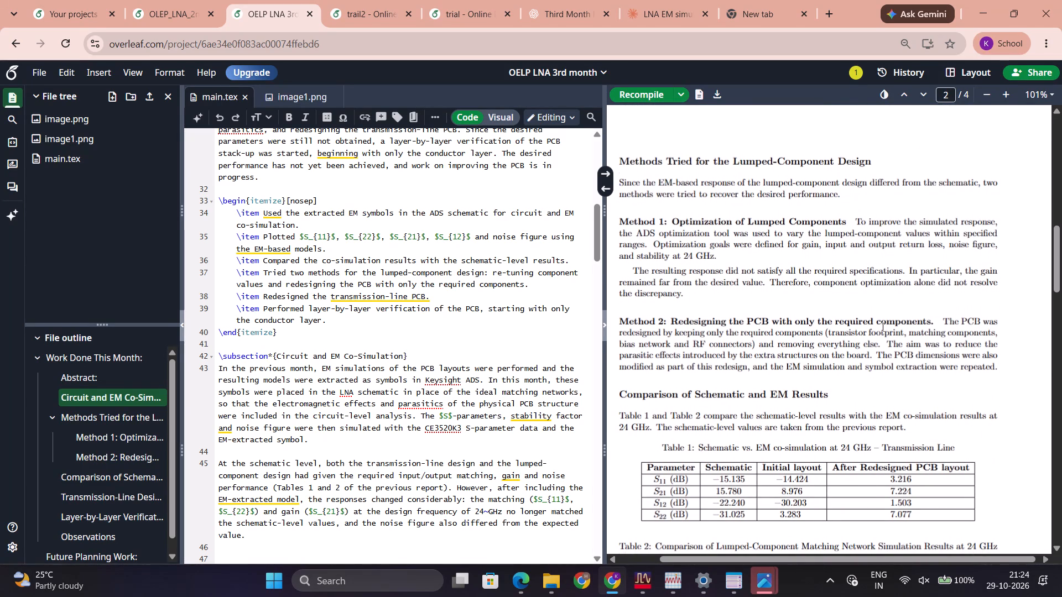
scroll(882, 327, down, 1)
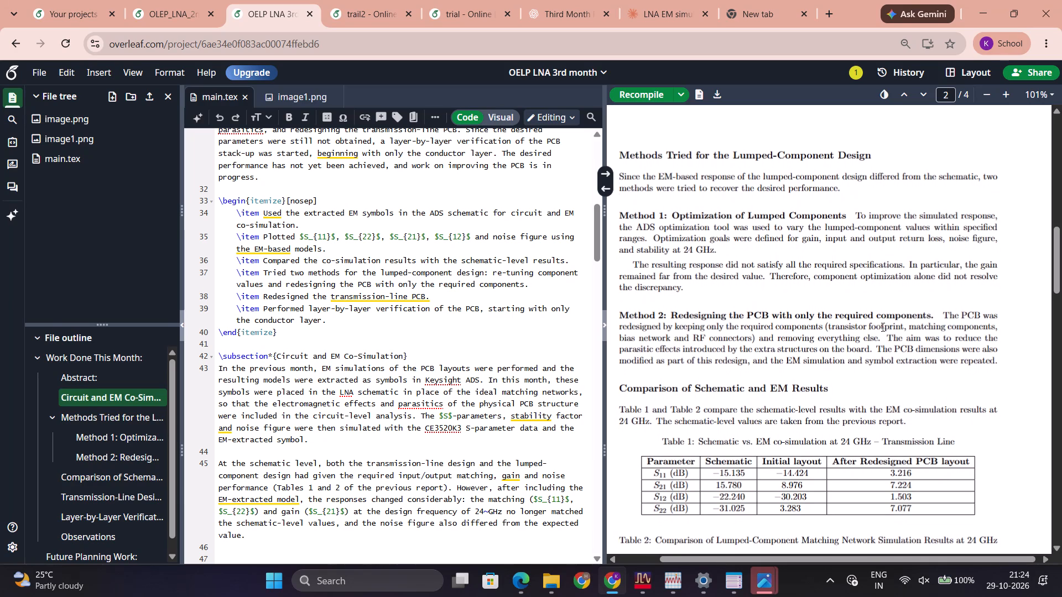
scroll(882, 327, down, 2)
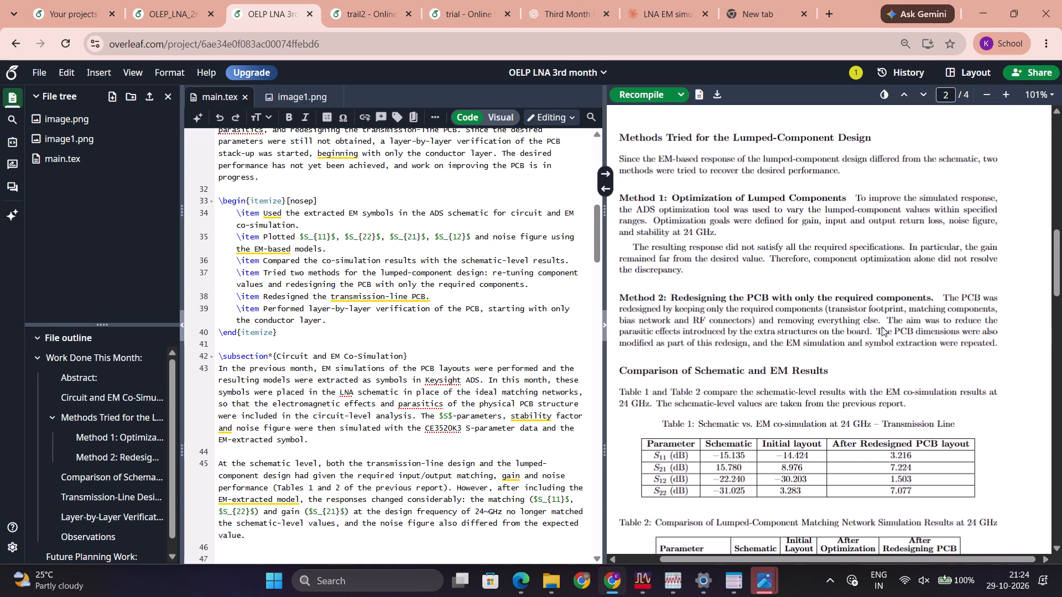
scroll(882, 327, down, 3)
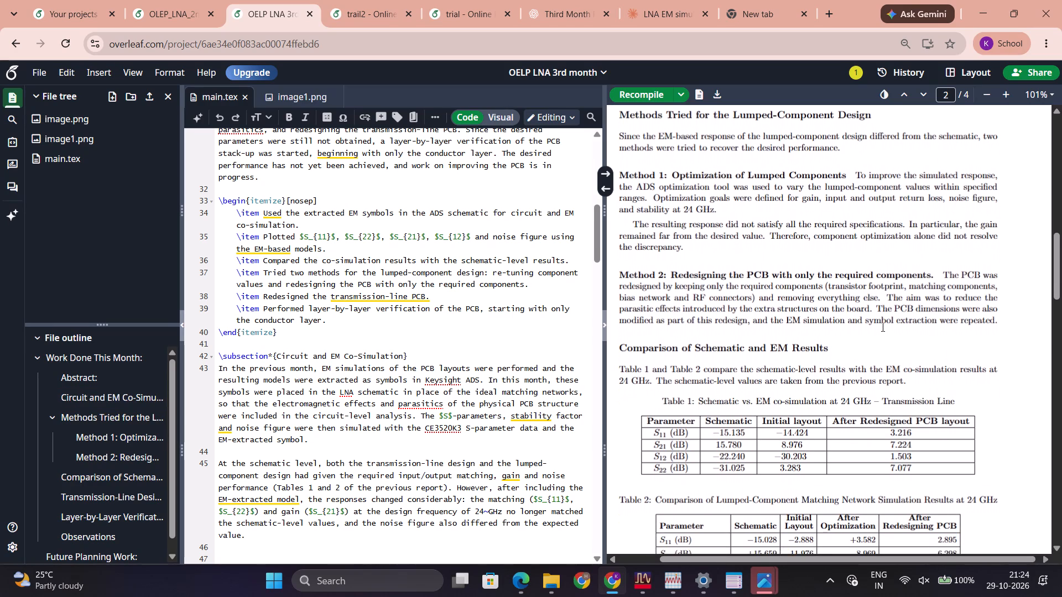
scroll(882, 327, down, 1)
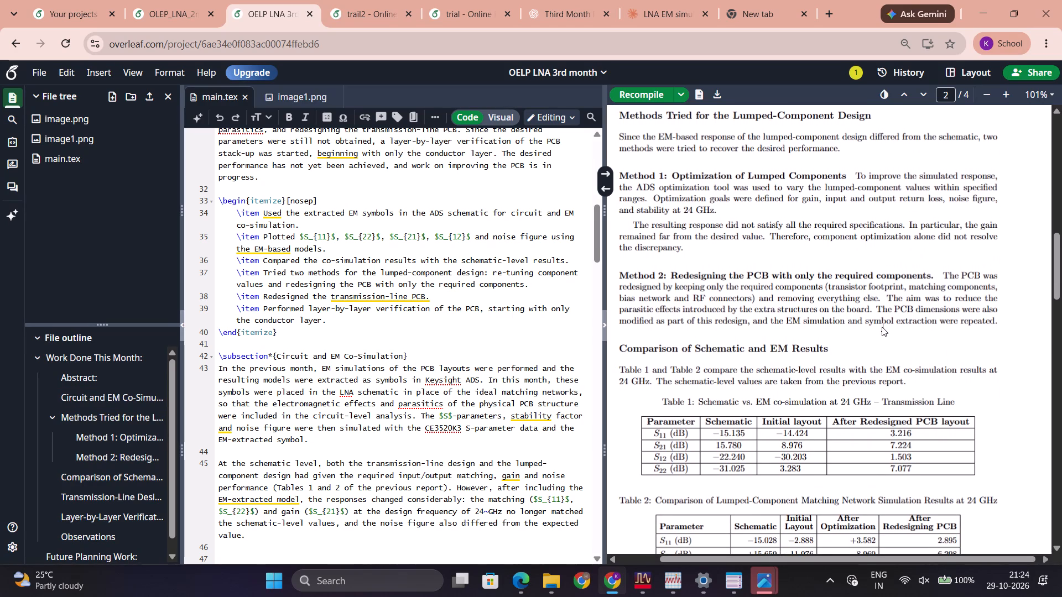
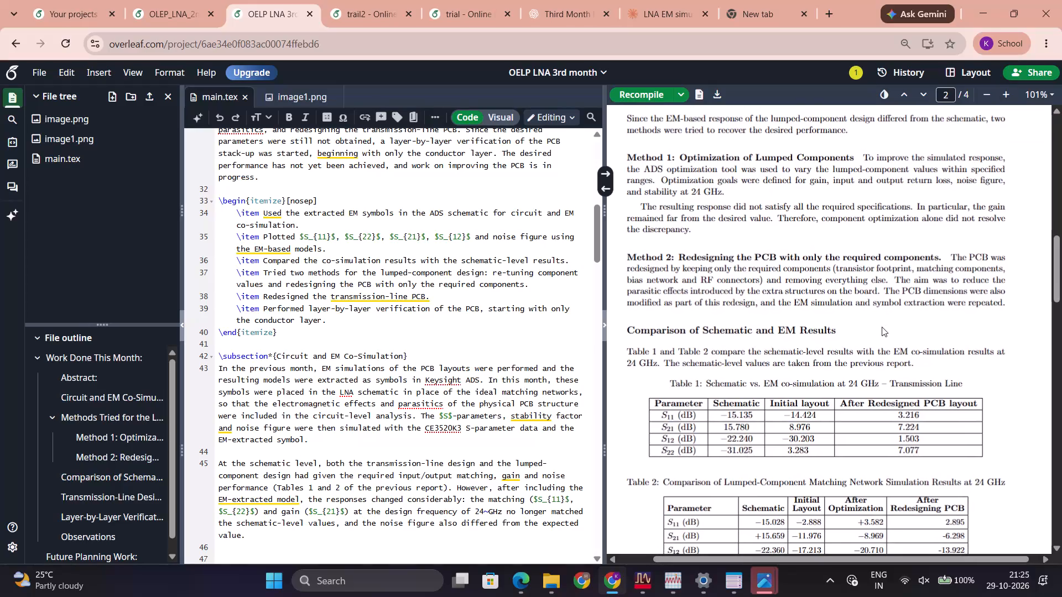
Review the Method 2 text, Tables 1 and 2, and the redesigned PCB layout figures on pages 2 and 3 of the compiled report.
scroll(882, 327, down, 1)
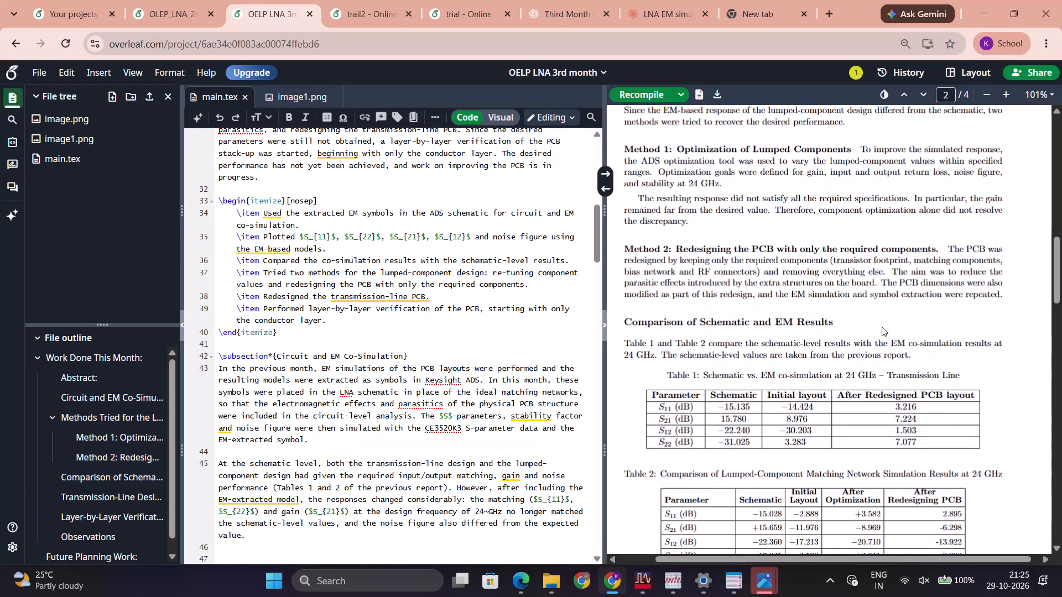
scroll(882, 327, down, 2)
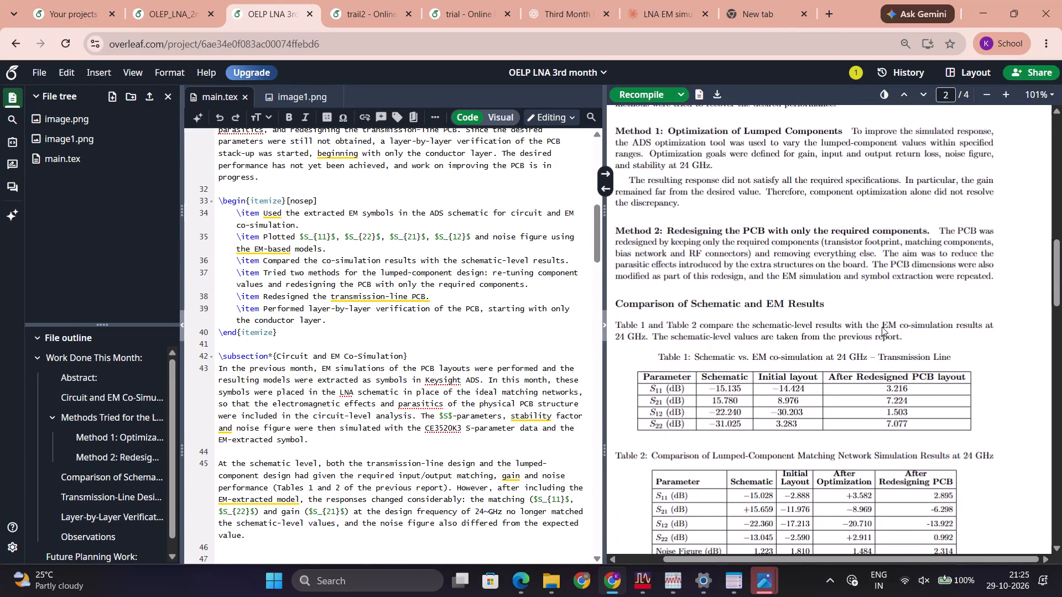
scroll(882, 327, down, 1)
scroll(882, 327, right, 1)
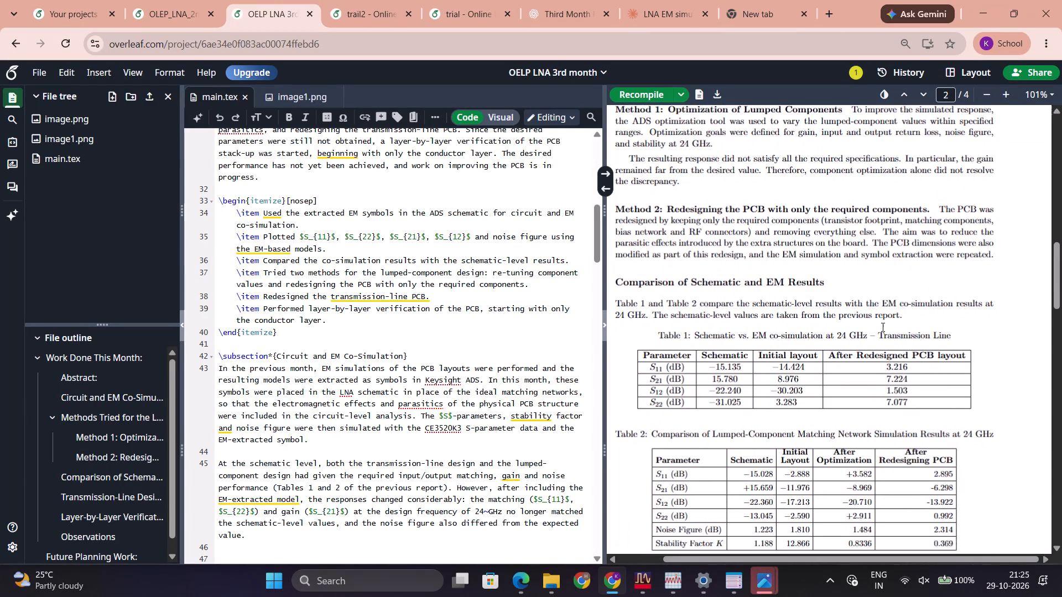
scroll(882, 327, right, 1)
scroll(882, 327, down, 1)
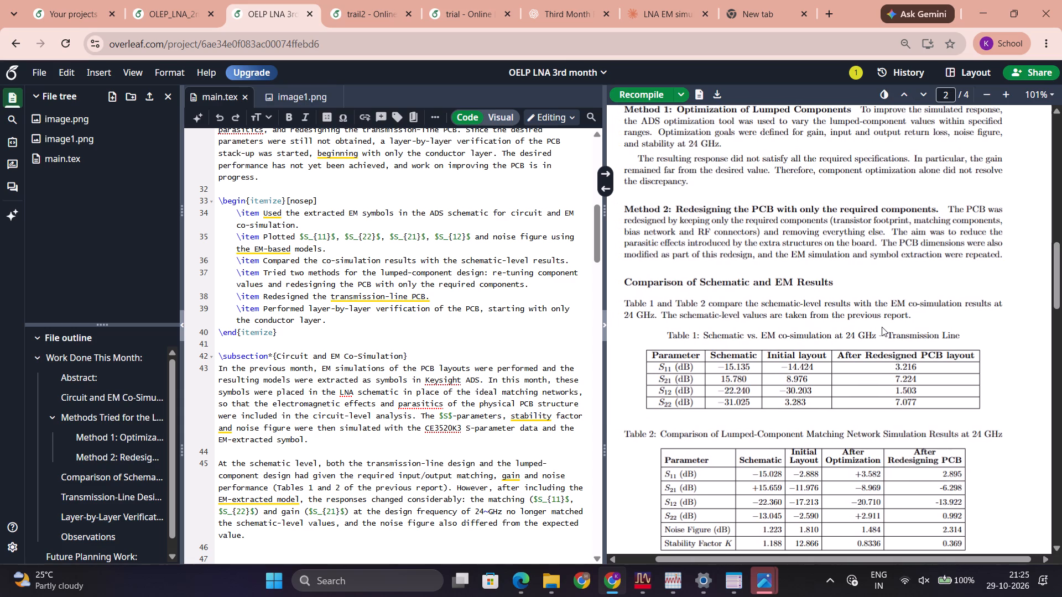
scroll(882, 327, down, 2)
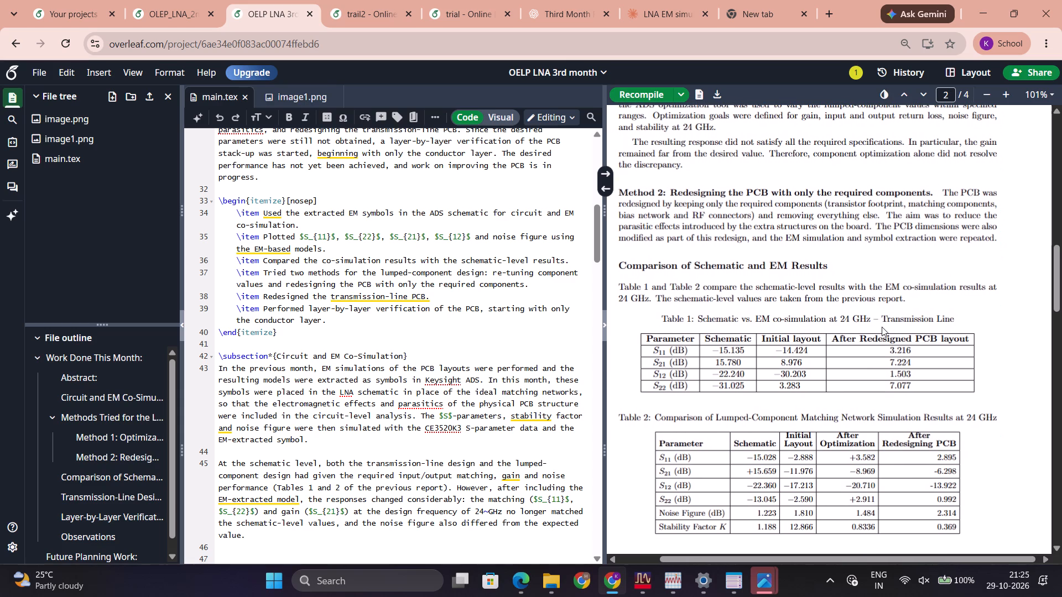
scroll(882, 327, down, 3)
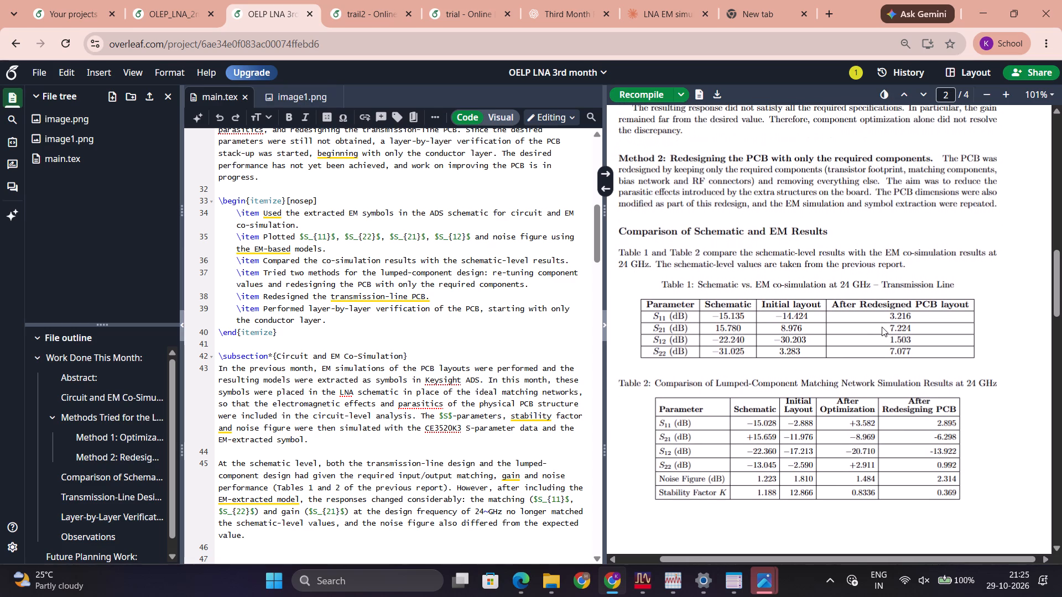
scroll(882, 327, down, 1)
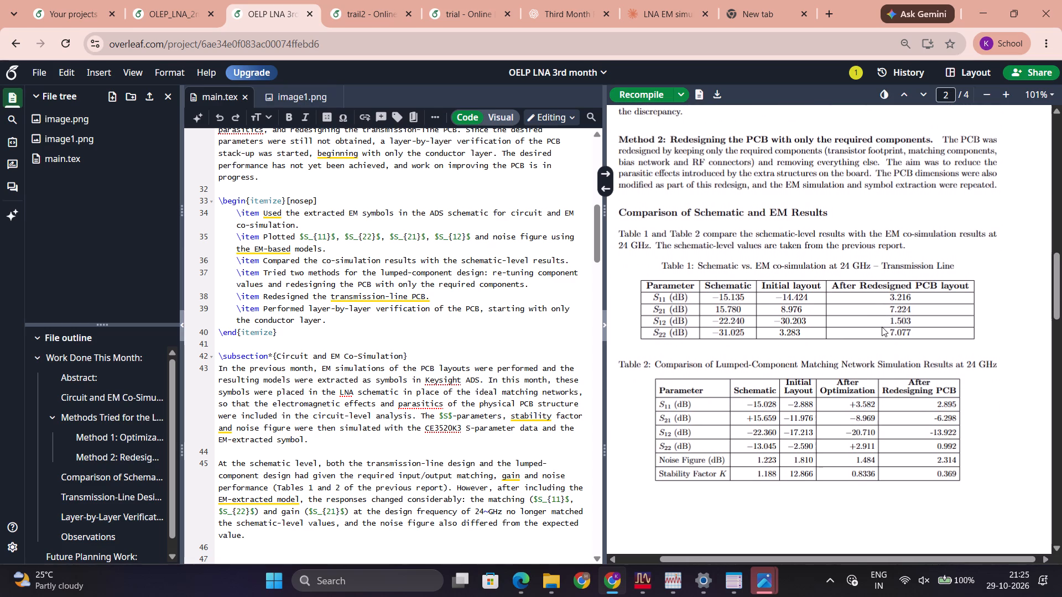
scroll(882, 327, up, 1)
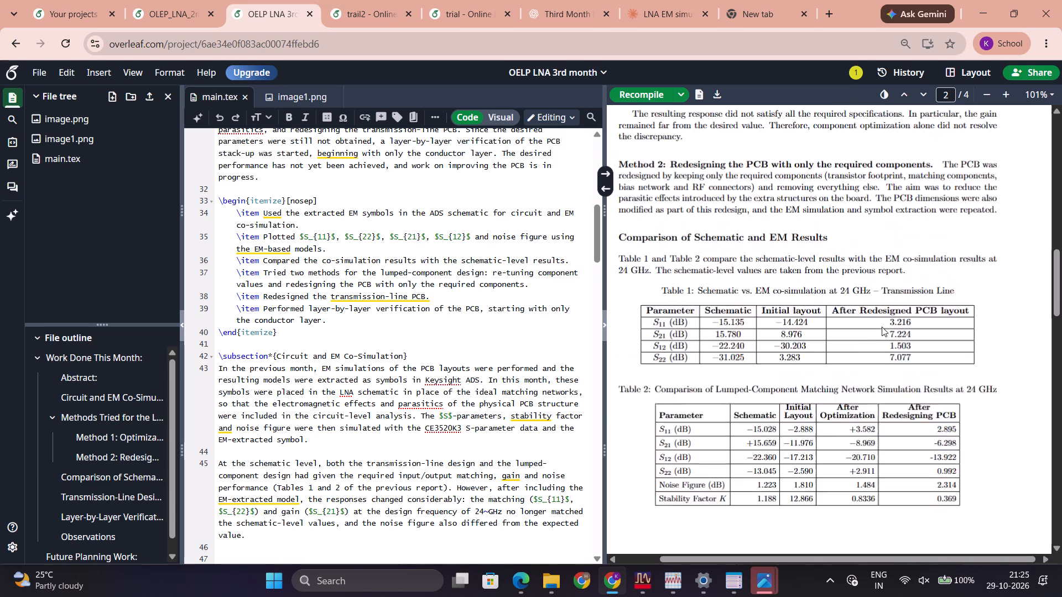
scroll(882, 327, up, 1)
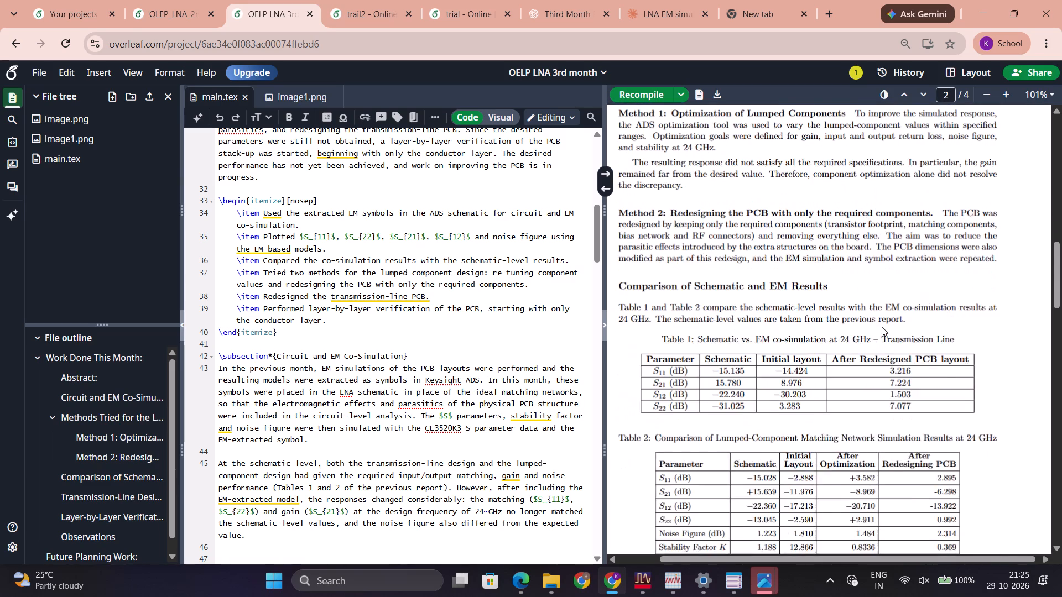
scroll(882, 327, down, 5)
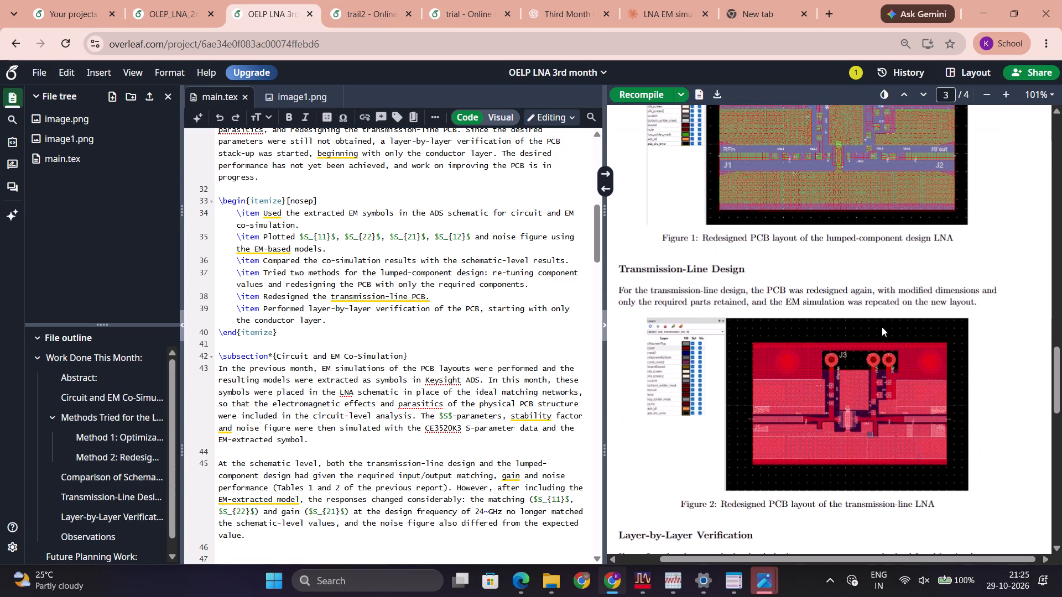
scroll(882, 327, down, 4)
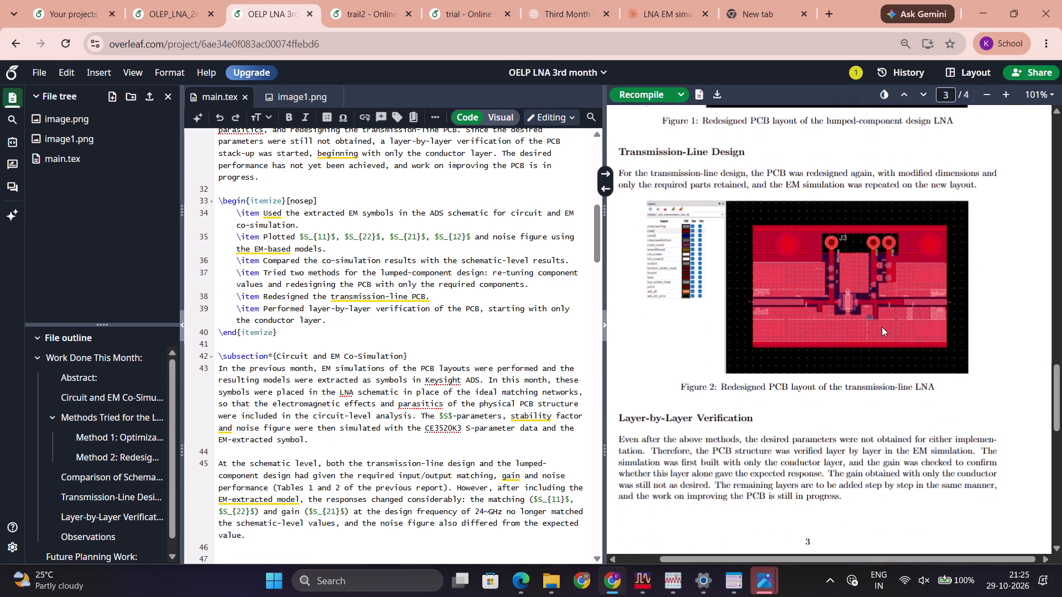
scroll(882, 327, up, 6)
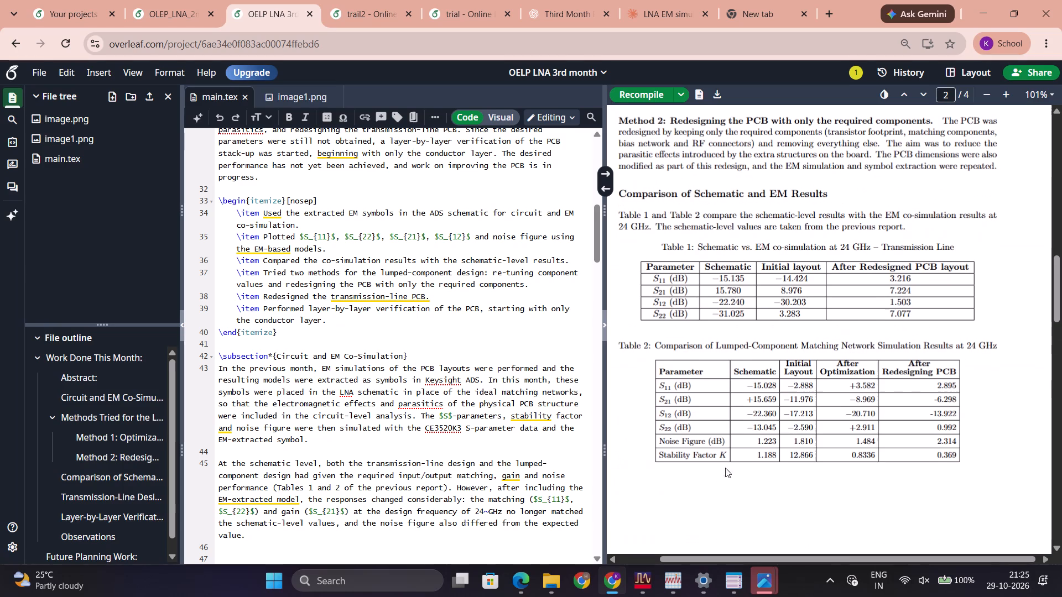
scroll(725, 468, up, 1)
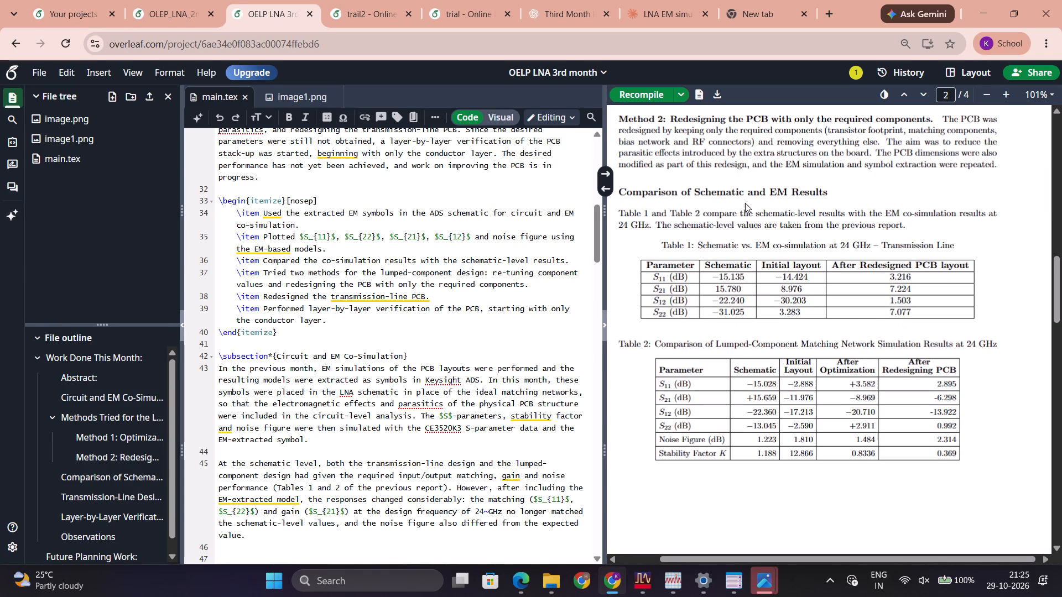
Locate the source of the Comparison of Schematic and EM Results heading in main.tex from the compiled report.
click(753, 184)
triple_click(761, 196)
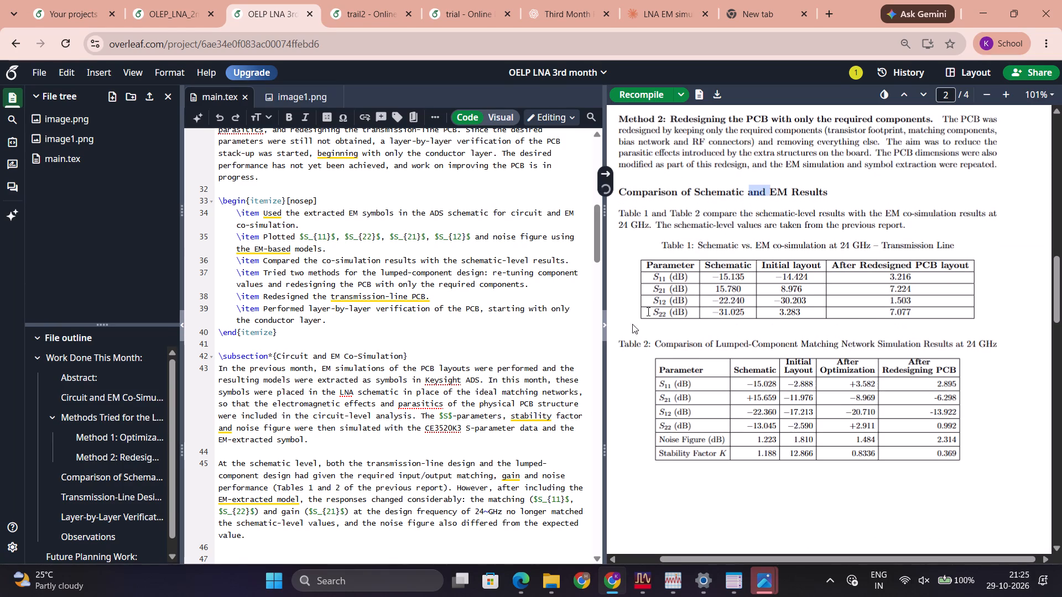
Examine the order of the comparison tables, PCB layout figures, Layer-by-Layer Verification and Observations across pages 2 to 4.
scroll(727, 348, down, 4)
scroll(736, 354, up, 4)
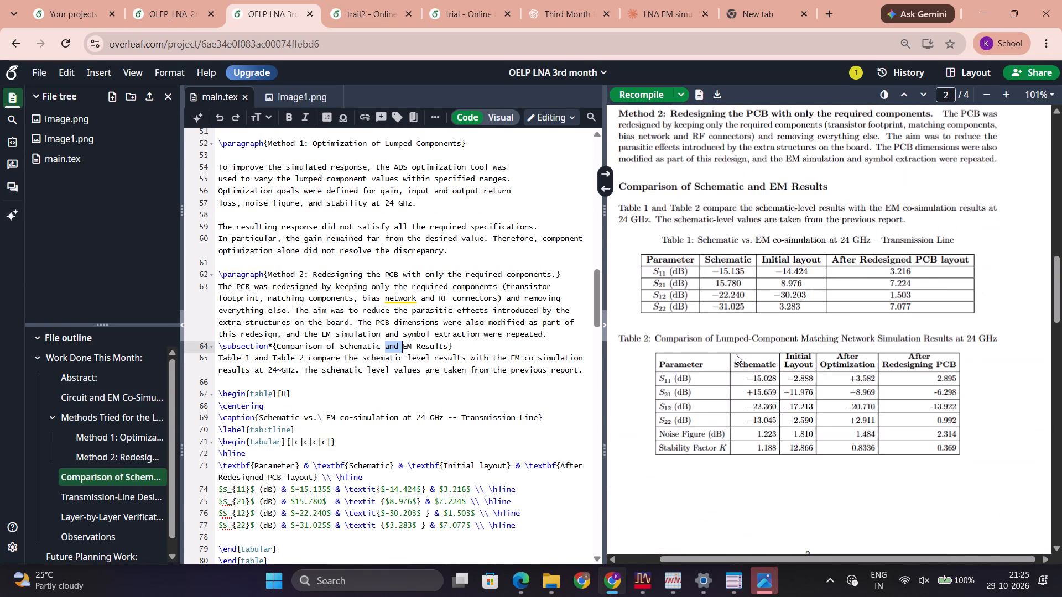
scroll(736, 354, up, 2)
scroll(741, 349, down, 2)
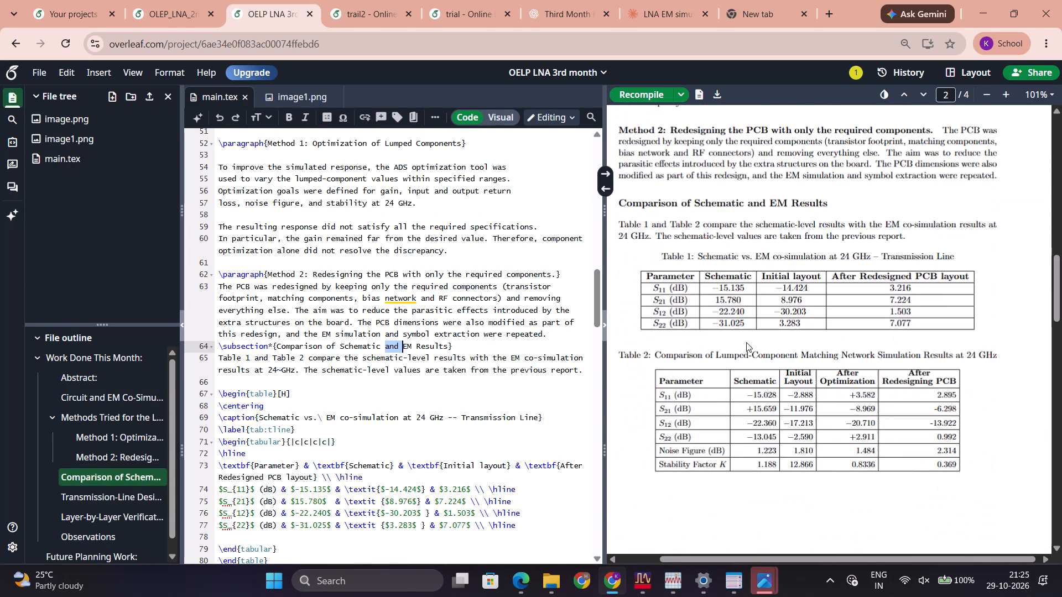
scroll(746, 342, down, 4)
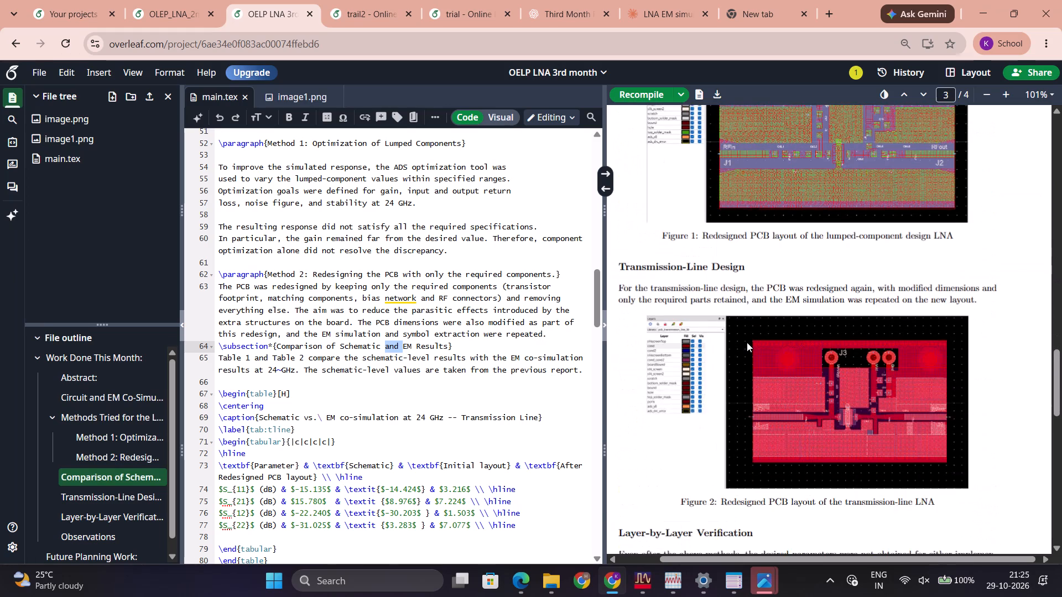
scroll(747, 342, down, 1)
scroll(759, 307, up, 3)
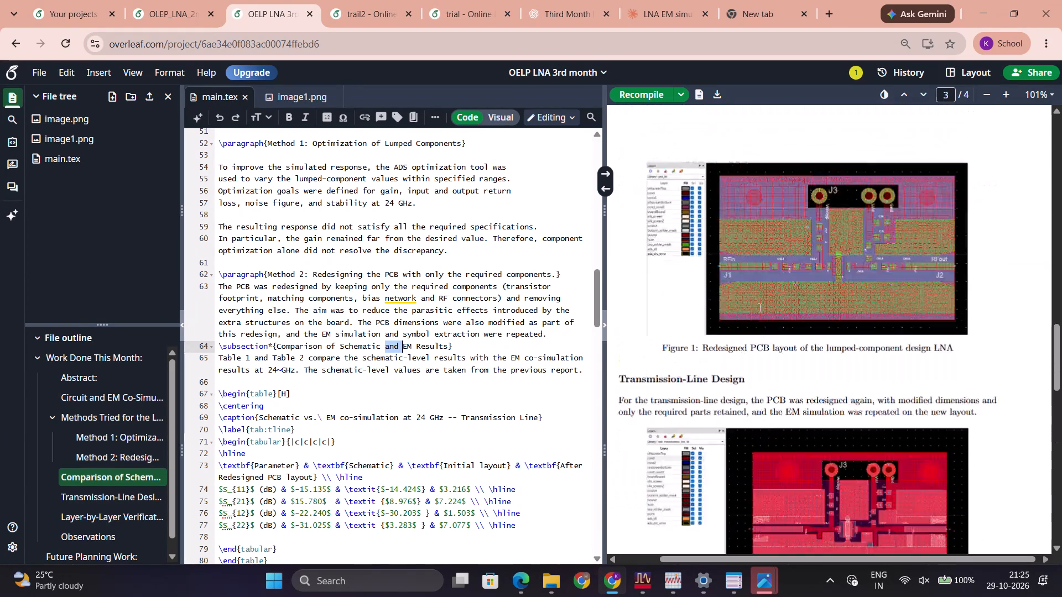
scroll(759, 307, up, 2)
scroll(757, 316, down, 6)
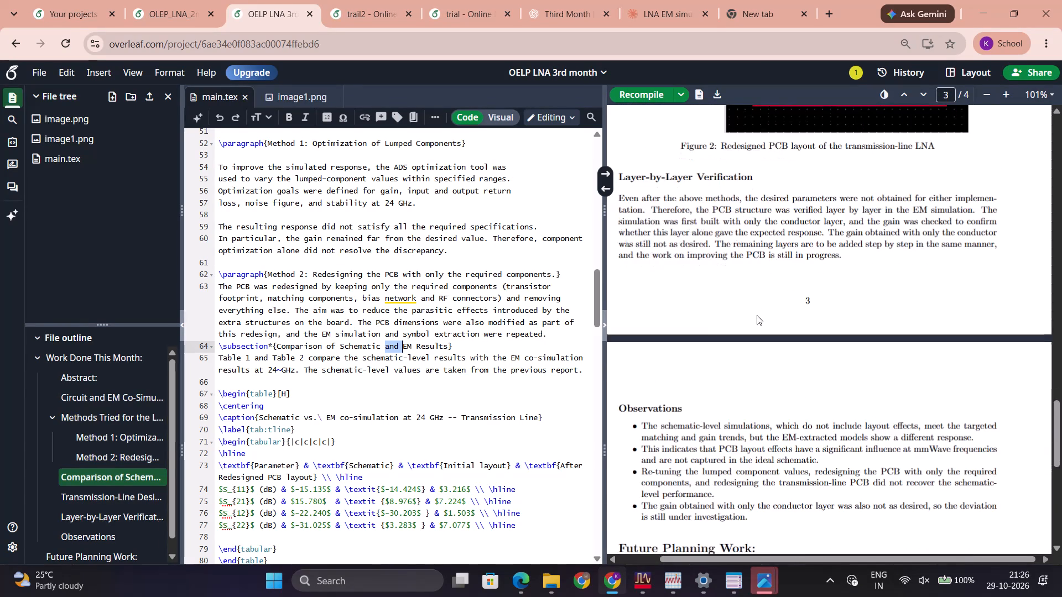
scroll(757, 315, up, 6)
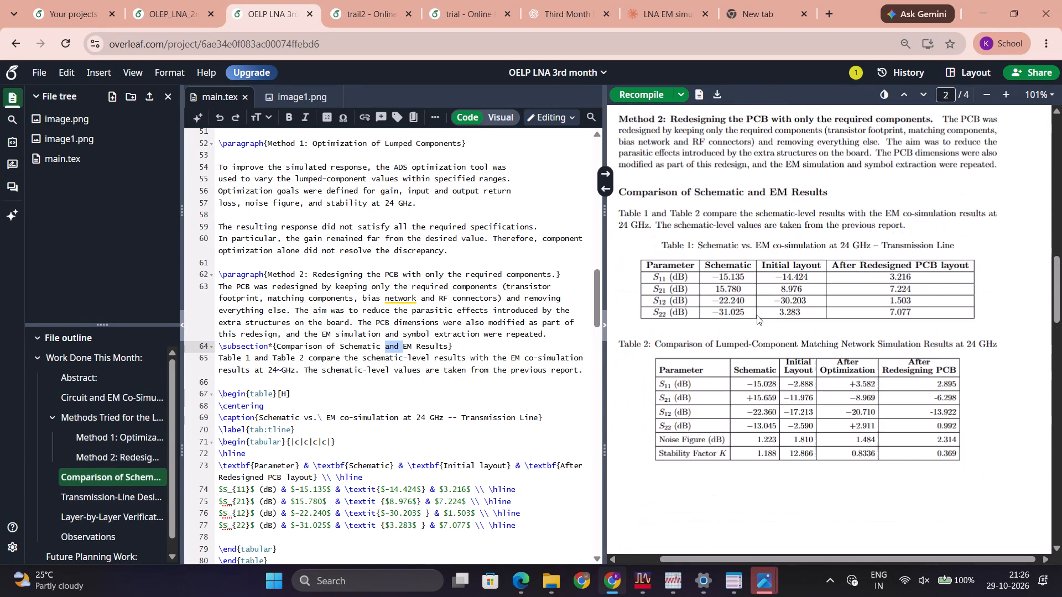
scroll(757, 315, down, 4)
scroll(757, 316, up, 4)
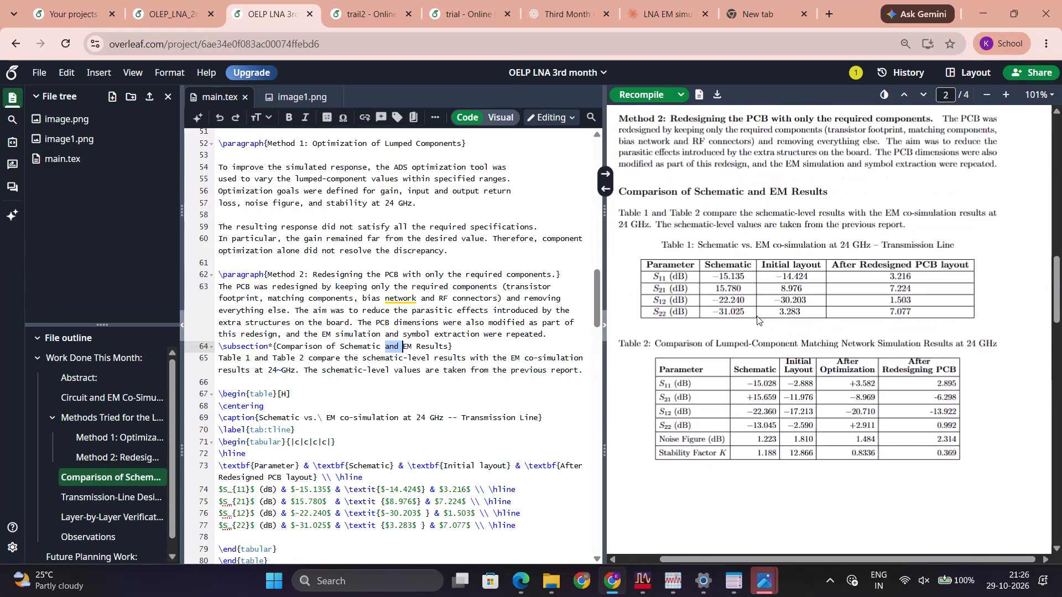
scroll(757, 316, down, 2)
scroll(757, 316, up, 1)
scroll(757, 316, down, 3)
scroll(757, 316, up, 3)
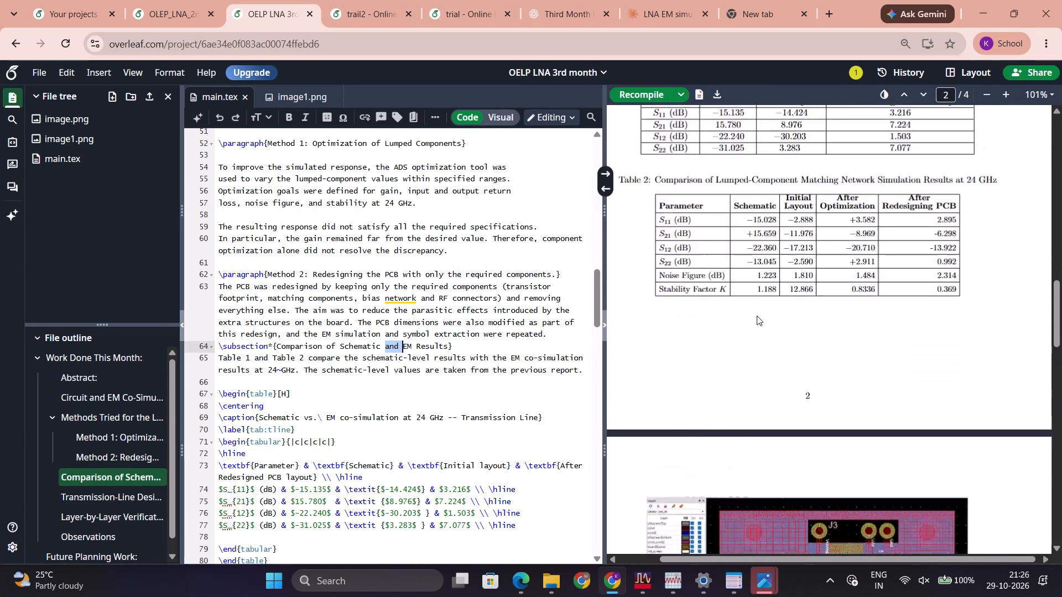
scroll(757, 316, up, 2)
scroll(757, 316, down, 1)
Move the whole Comparison of Schematic and EM Results subsection with both tables to between the transmission-line layout figure and Layer-by-Layer Verification.
double_click(765, 196)
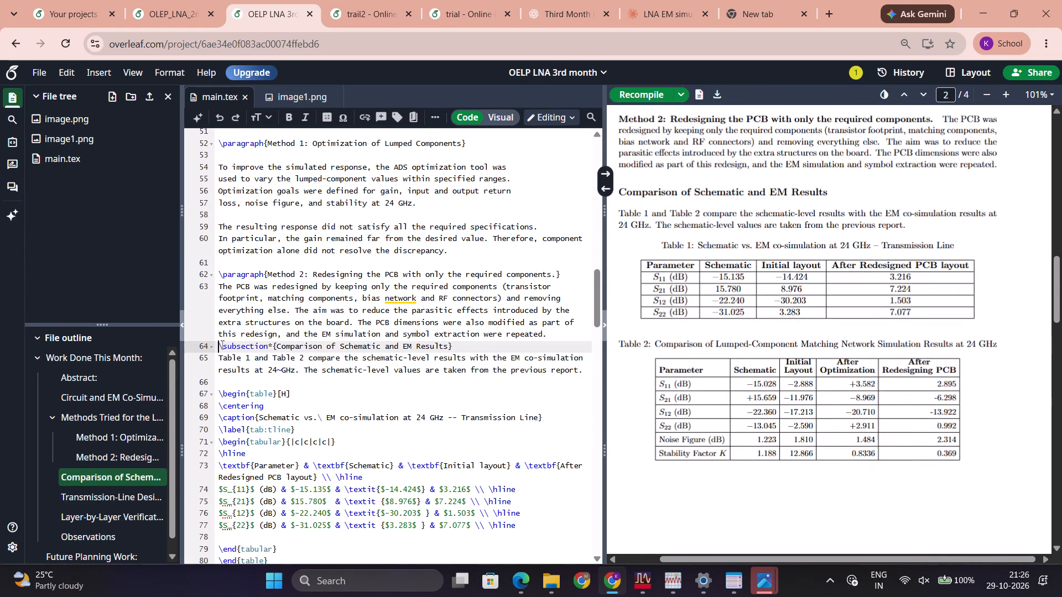
drag(220, 345, 336, 499)
scroll(335, 499, down, 4)
scroll(336, 499, up, 1)
scroll(336, 499, down, 1)
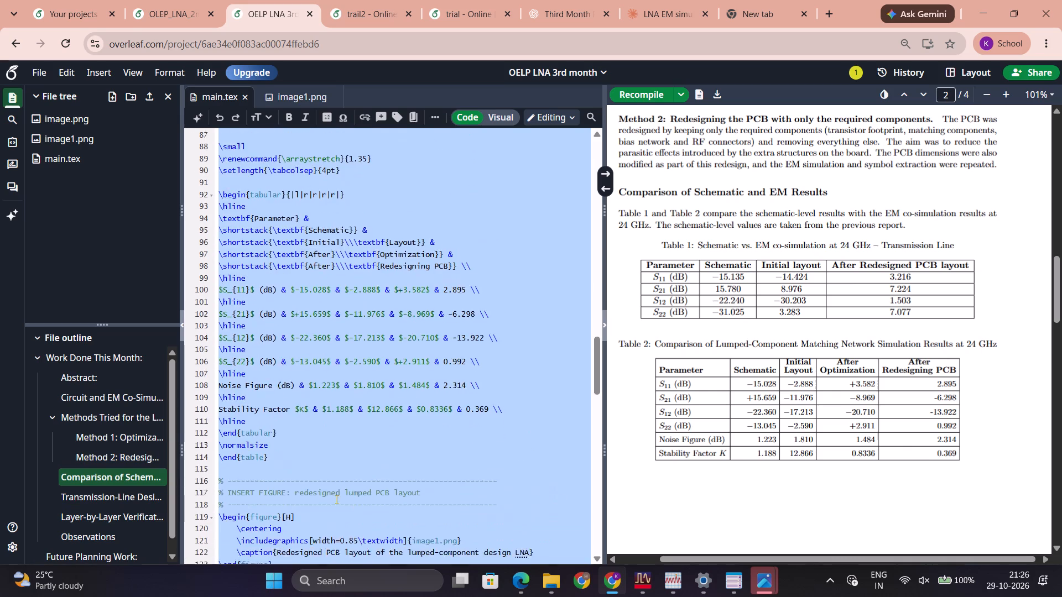
scroll(336, 499, down, 1)
drag(336, 499, 414, 175)
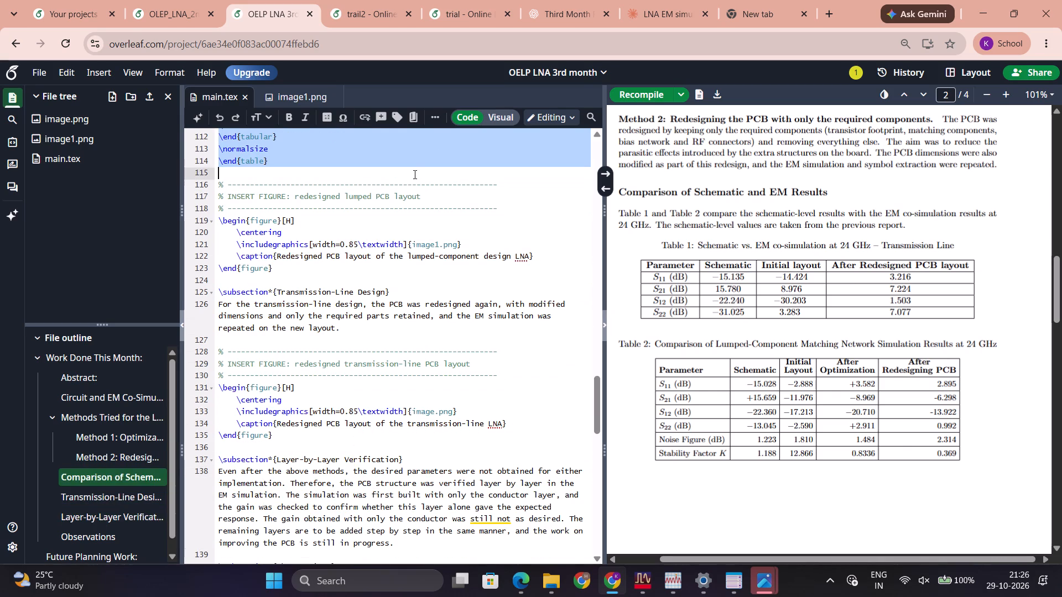
key(ctrl+x)
scroll(413, 186, up, 1)
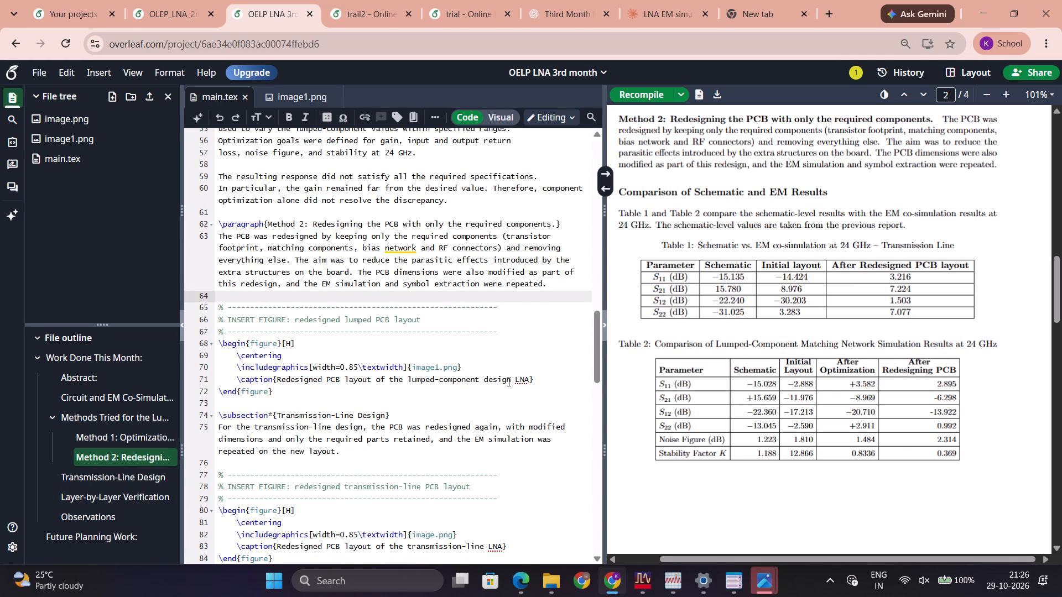
scroll(446, 398, down, 1)
scroll(335, 358, down, 1)
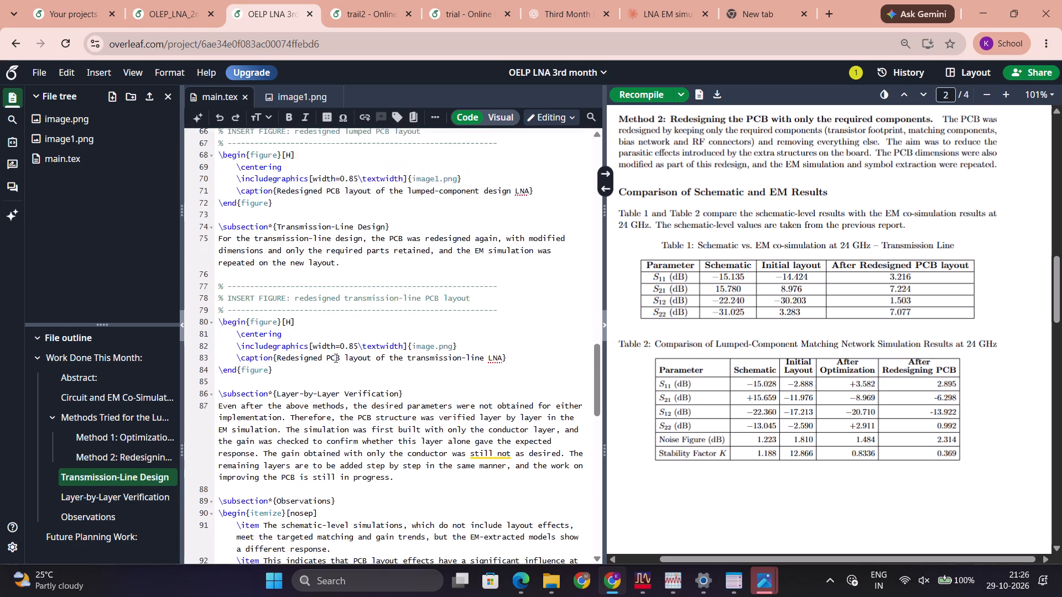
click(393, 244)
key(ctrl+v)
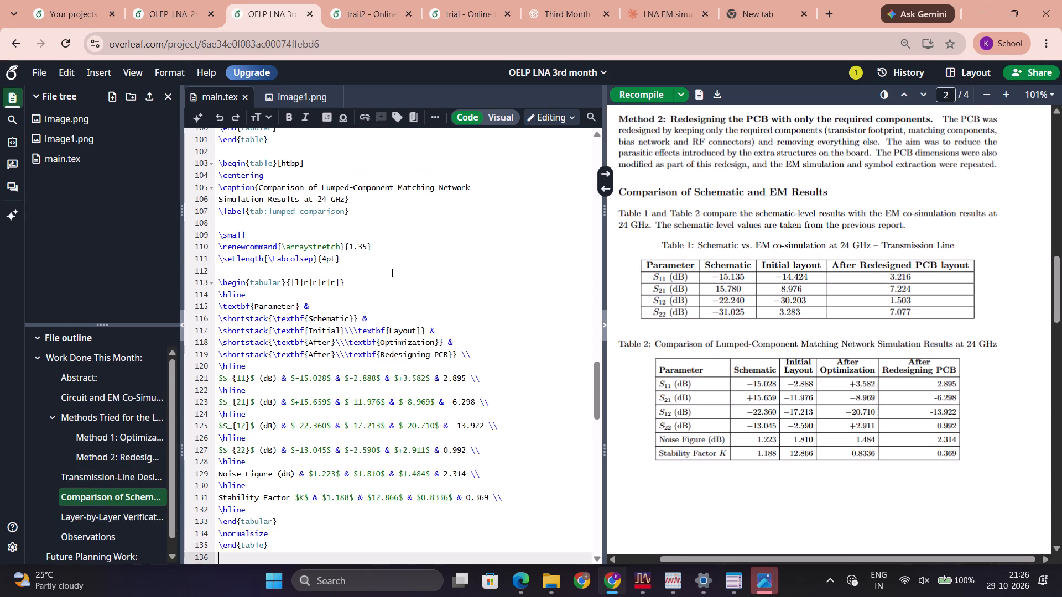
Save and recompile the report.
key(ctrl+s)
Check the placement of the figures, comparison tables and remaining sections through page 4 of the recompiled report.
scroll(772, 316, up, 4)
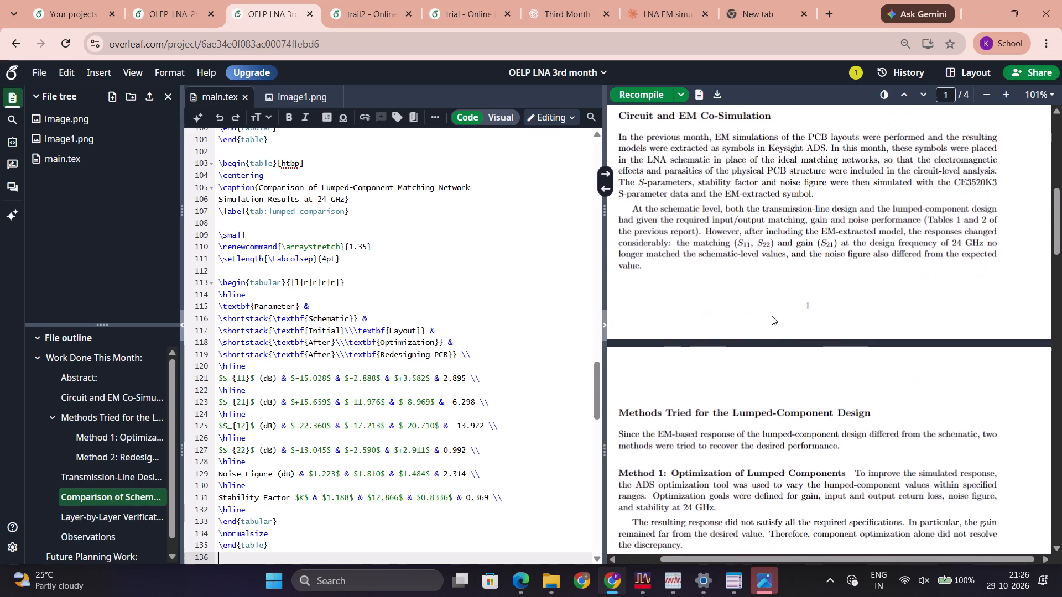
scroll(772, 316, down, 10)
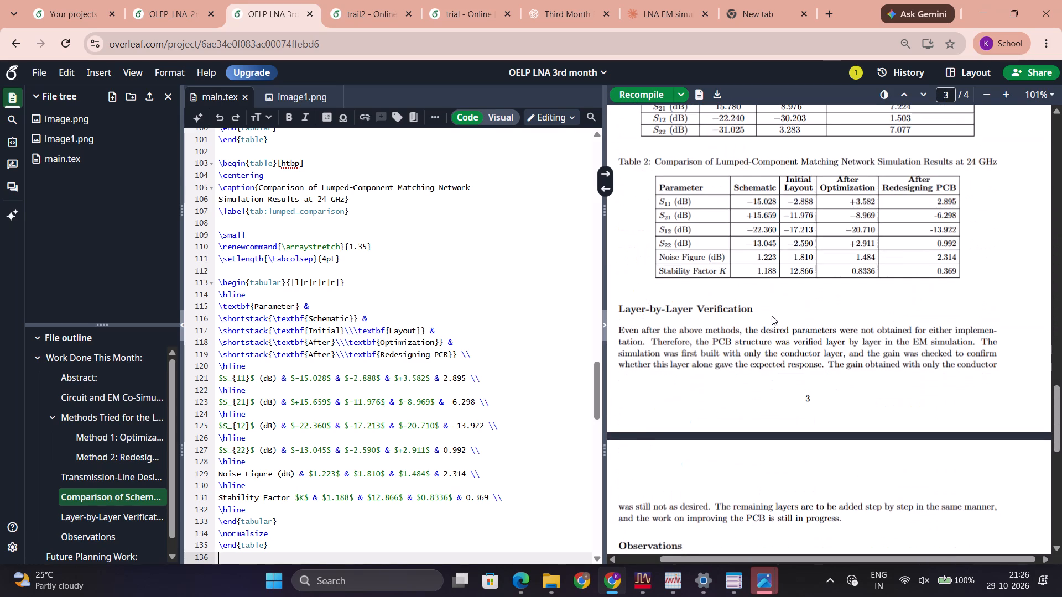
scroll(772, 316, down, 1)
scroll(772, 316, up, 5)
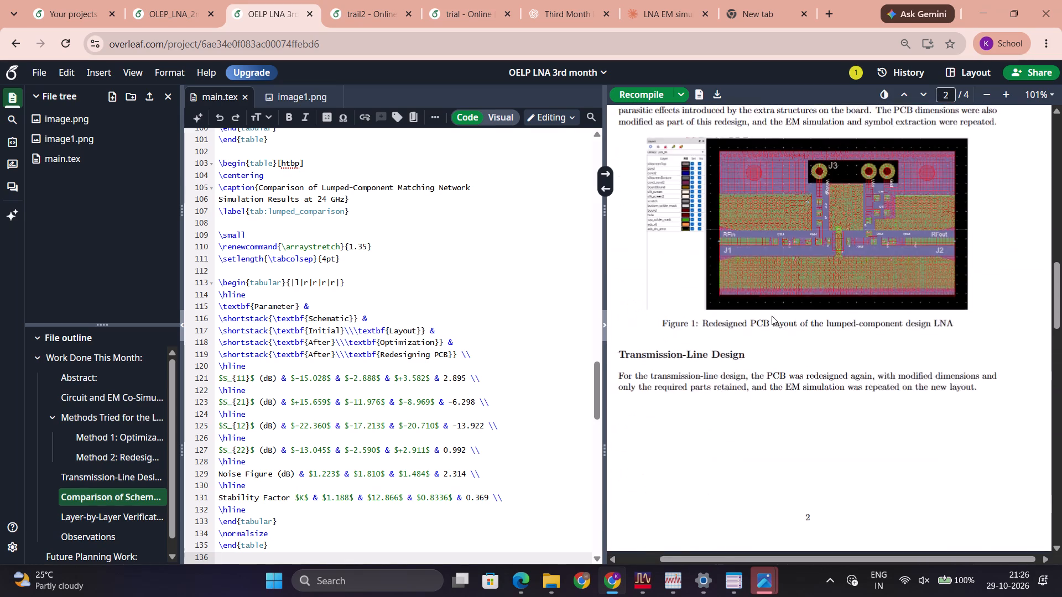
scroll(772, 316, up, 5)
scroll(772, 316, down, 2)
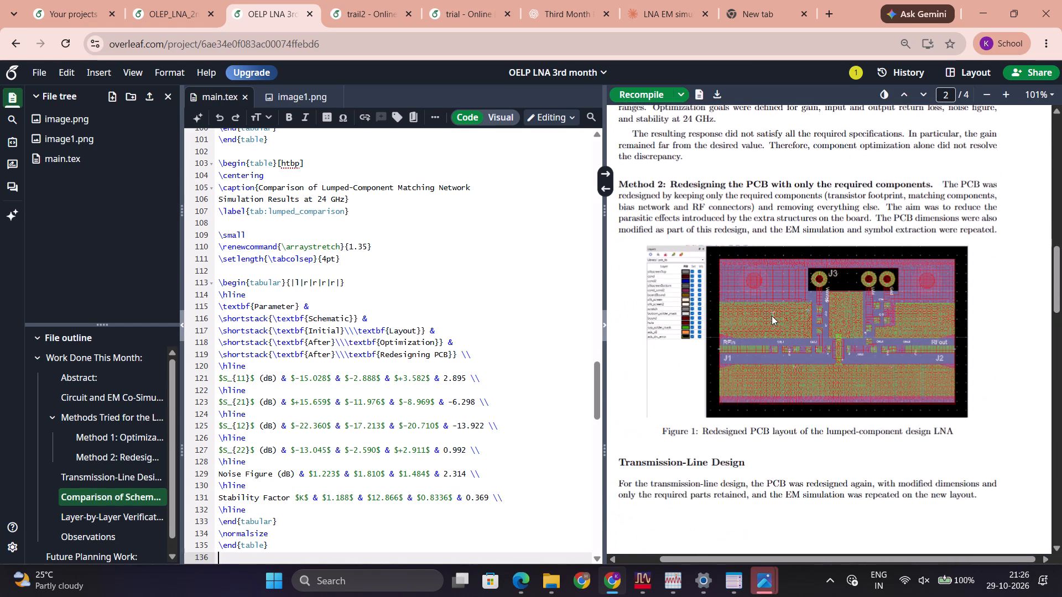
scroll(772, 316, down, 5)
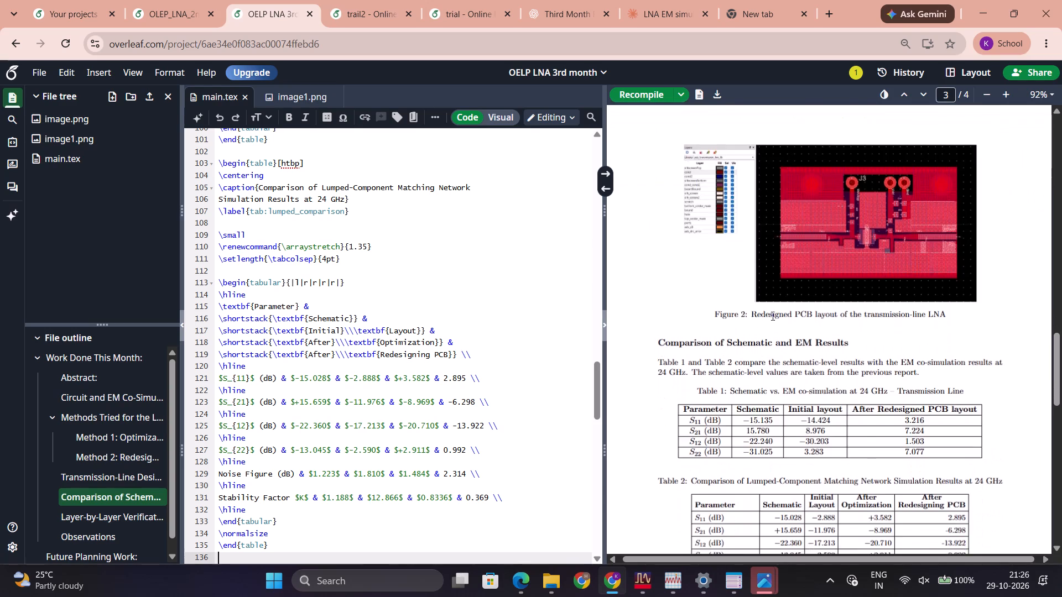
scroll(772, 316, down, 7)
scroll(772, 316, up, 1)
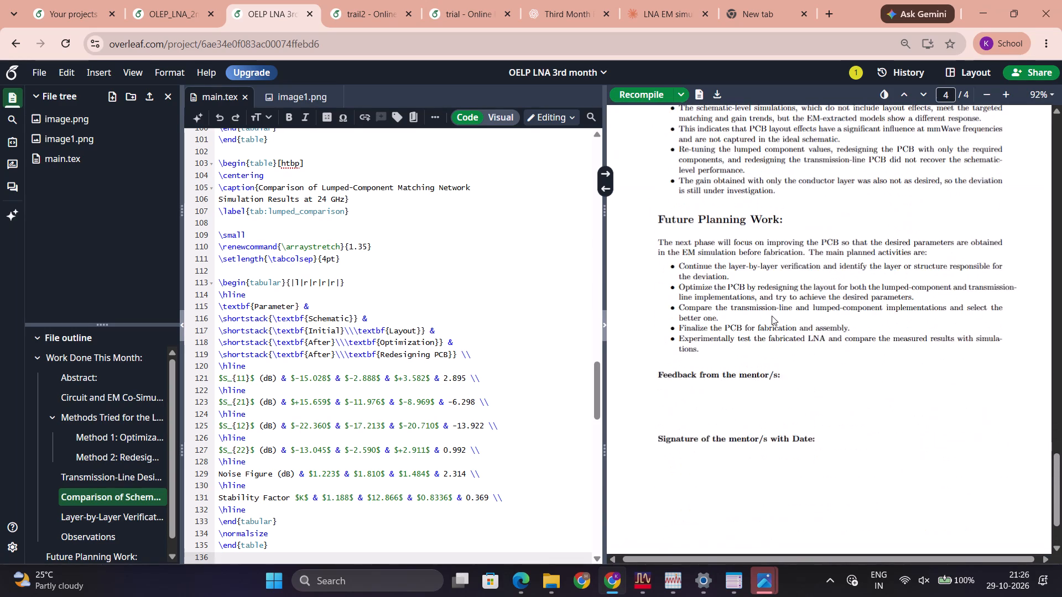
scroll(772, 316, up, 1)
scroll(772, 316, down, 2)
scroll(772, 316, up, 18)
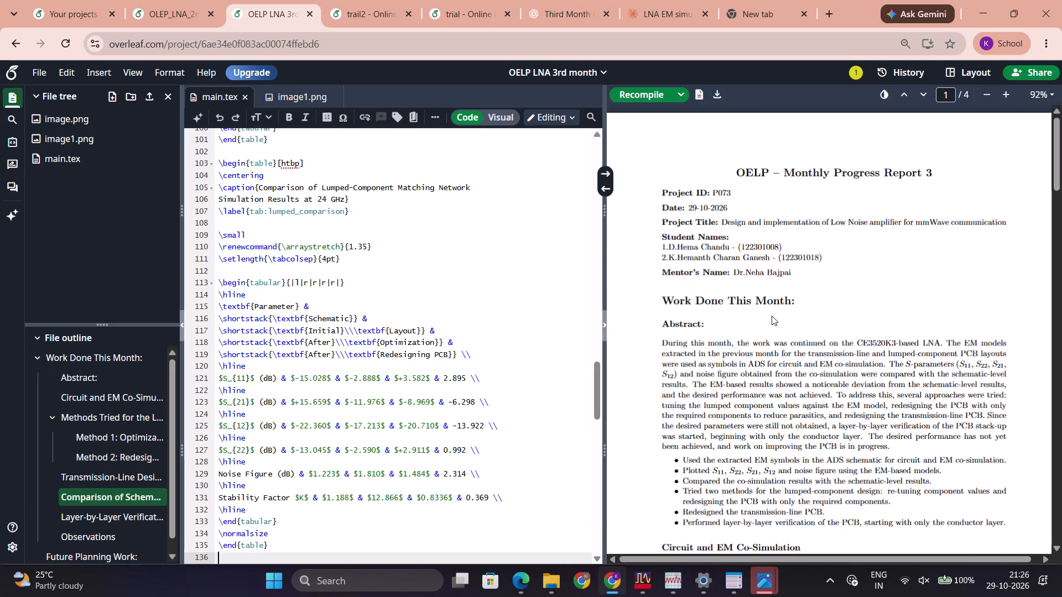
Close all the open screenshot image viewer windows.
right_click(762, 594)
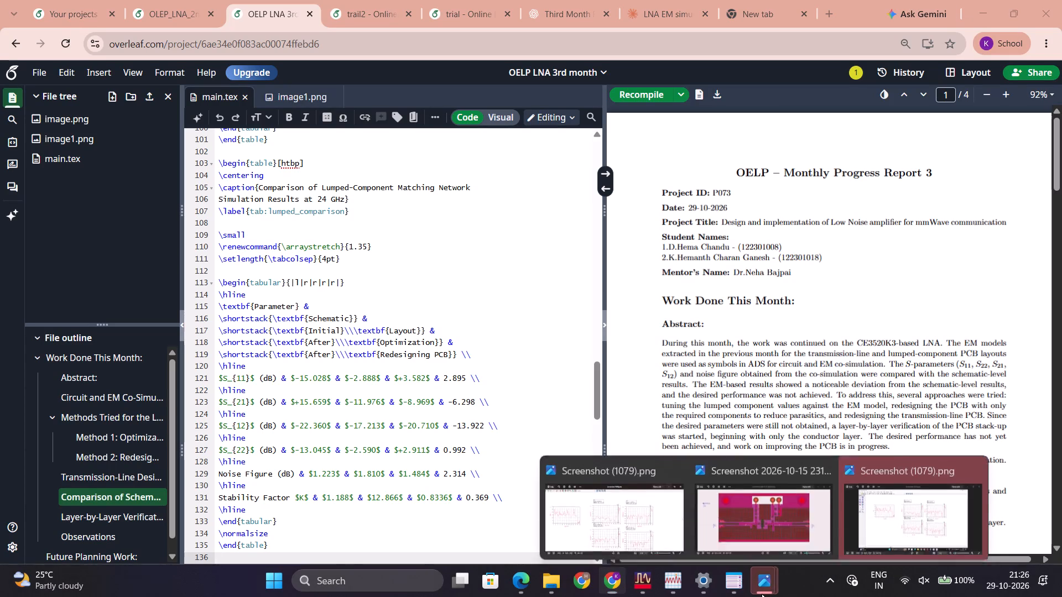
click(767, 538)
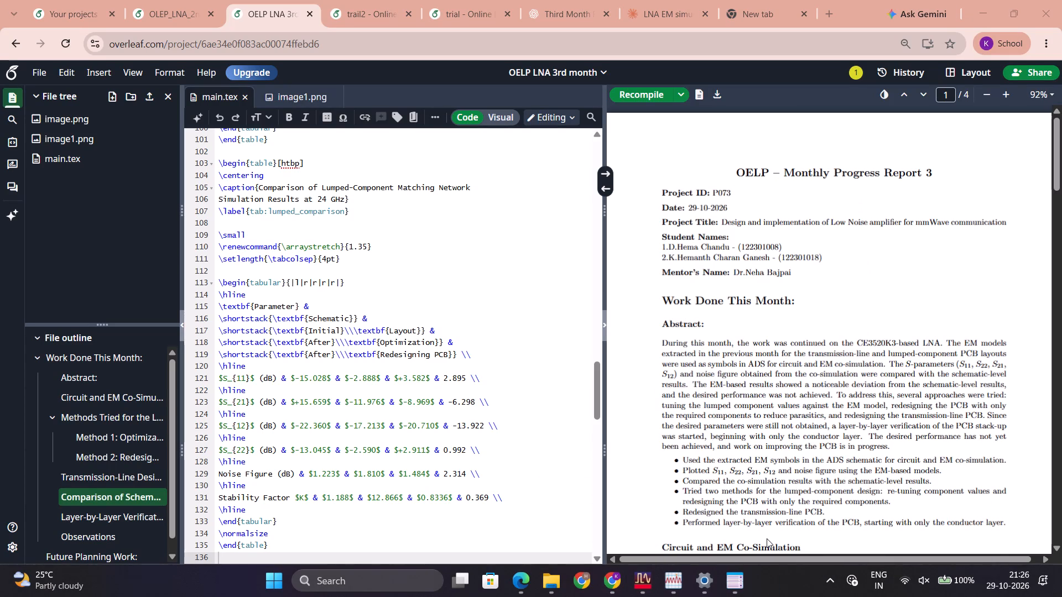
Proofread the compiled report from the Abstract through the design methods, PCB layout figures and both comparison tables on page 3.
scroll(761, 327, down, 1)
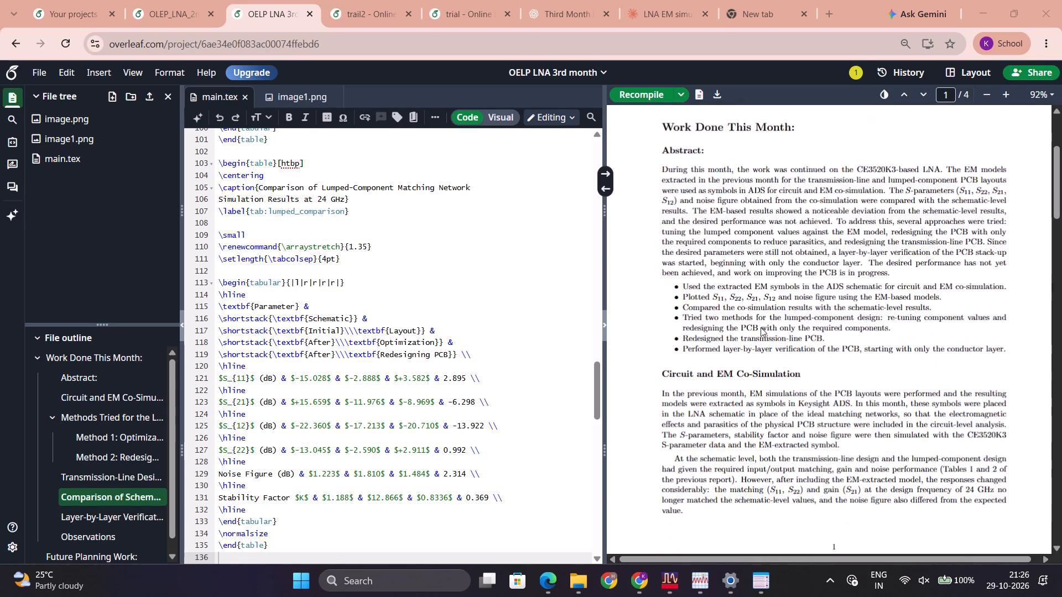
scroll(761, 327, down, 5)
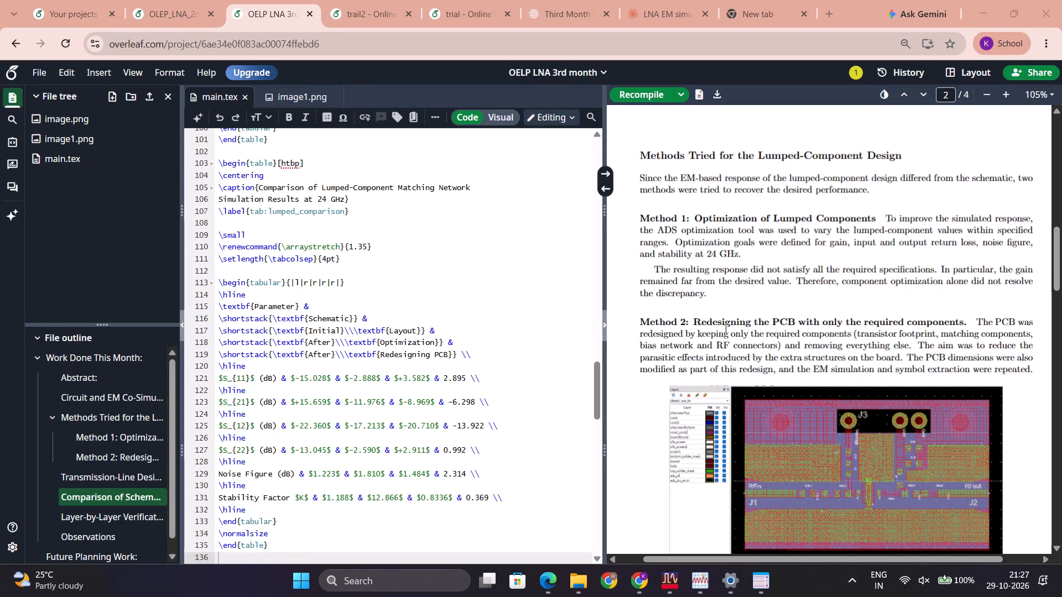
scroll(721, 322, down, 2)
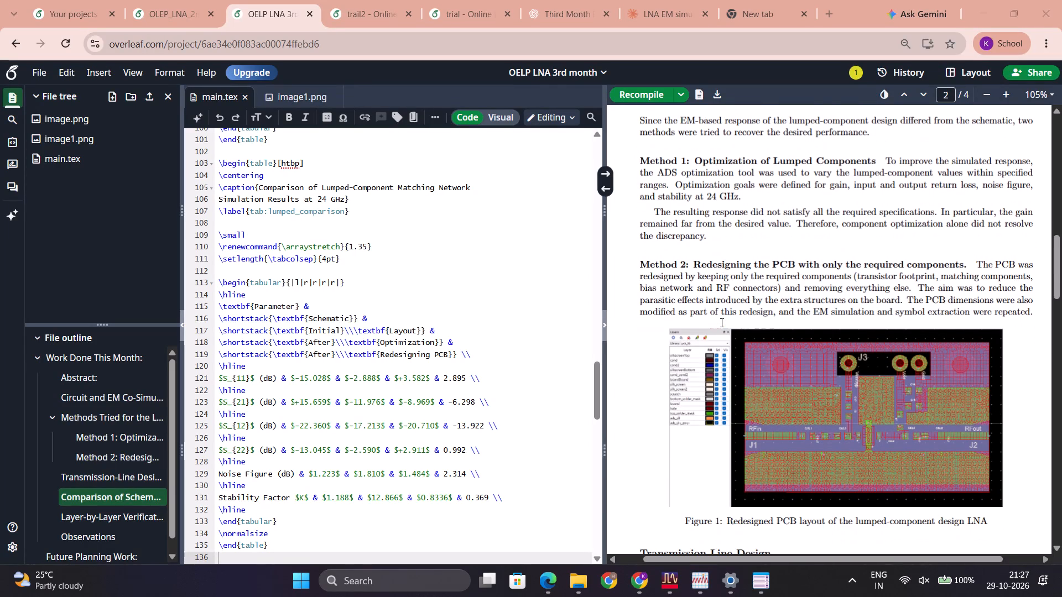
scroll(721, 322, down, 2)
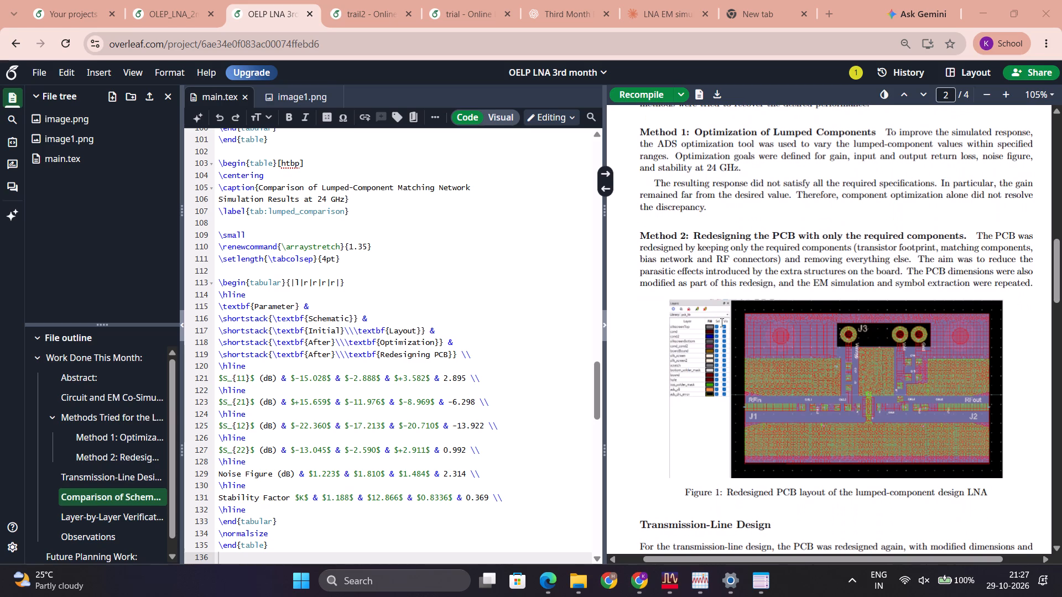
scroll(721, 322, down, 1)
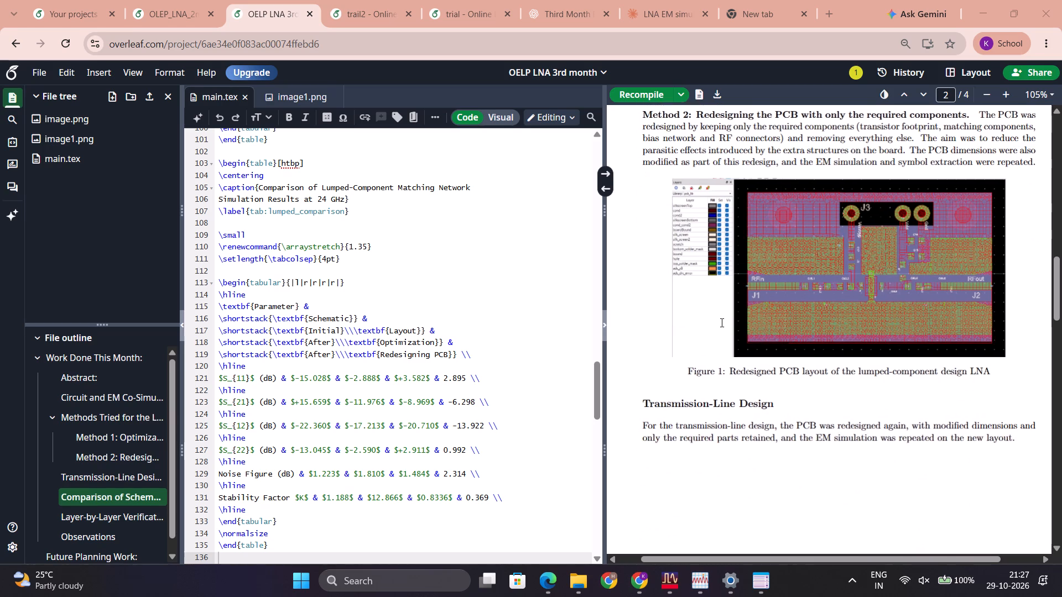
scroll(721, 322, down, 3)
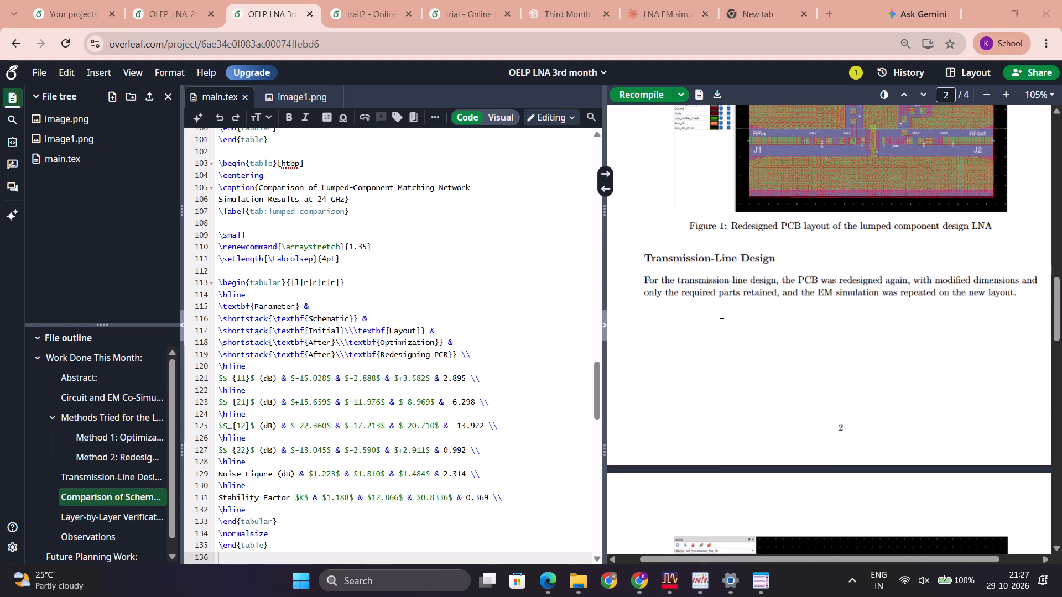
scroll(721, 322, down, 3)
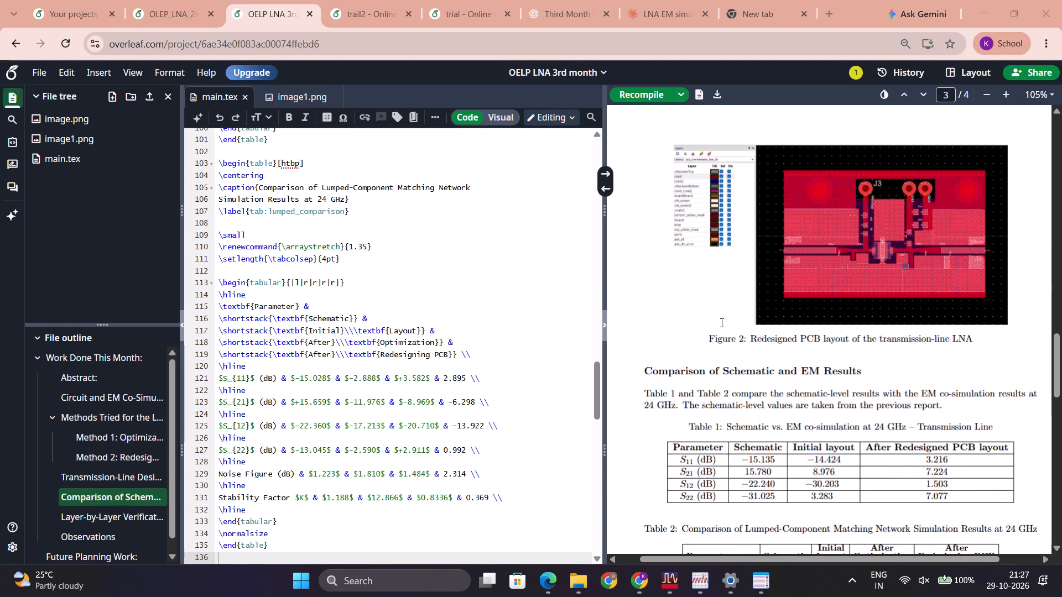
scroll(721, 322, down, 3)
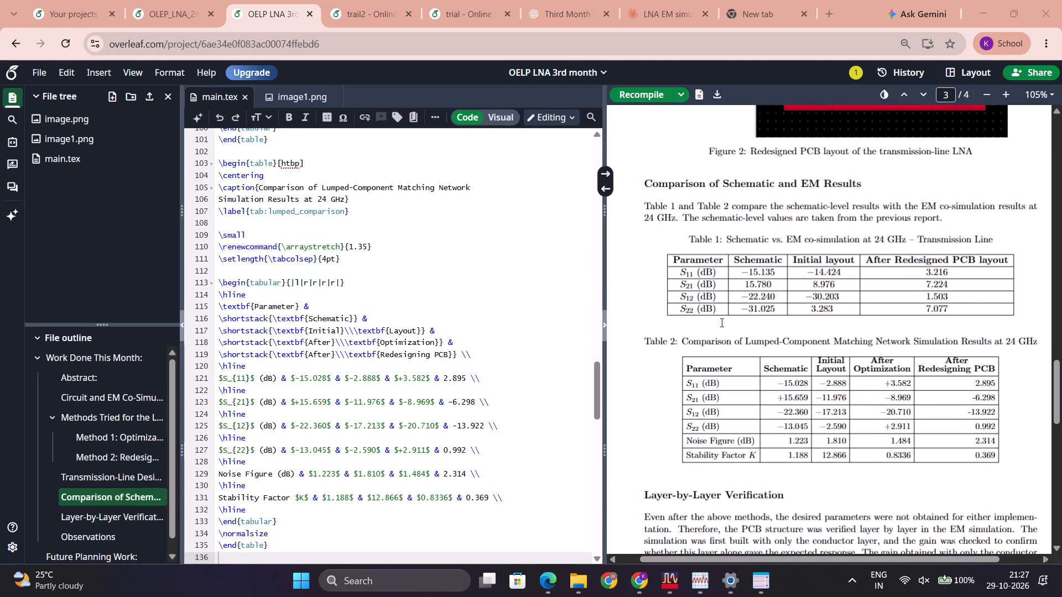
scroll(721, 322, down, 2)
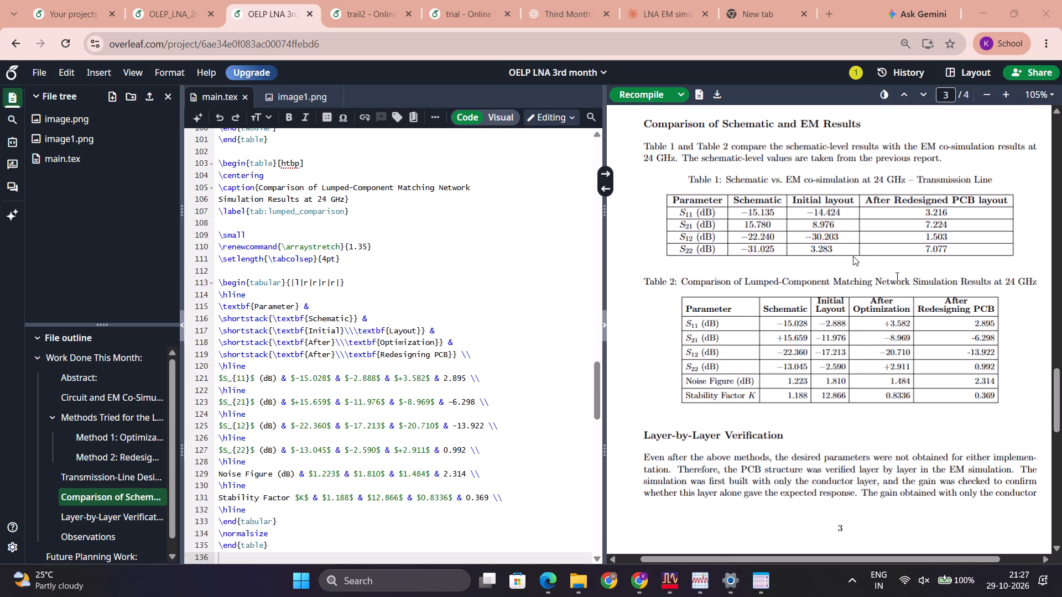
Change "EM co-simulation" to "EM simulation" in the transmission-line comparison table's caption, then save and recompile.
double_click(811, 182)
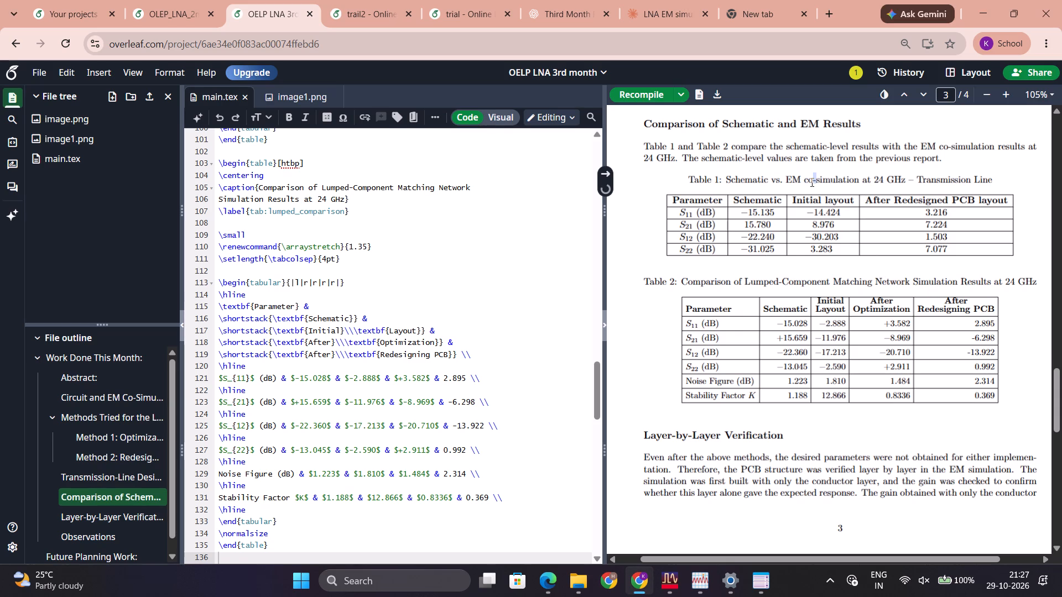
click(352, 346)
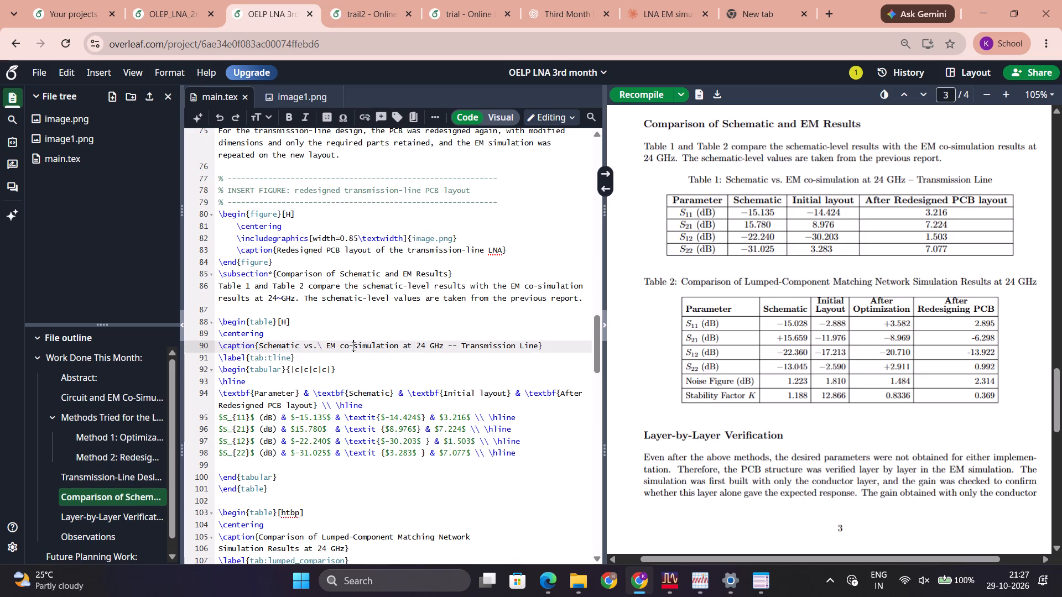
key(BackSpace)
key(BackSpace)
key(BackSpace)
key(ctrl+s)
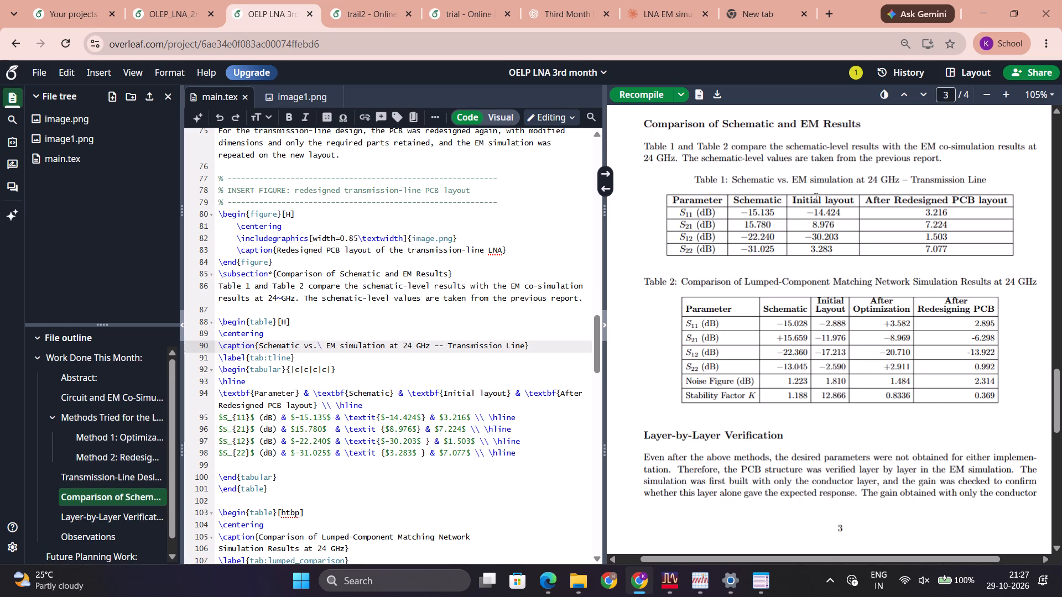
Read the lumped-component table, Layer-by-Layer Verification, Observations and Future Planning Work on pages 3 and 4 of the recompiled report.
scroll(815, 197, down, 1)
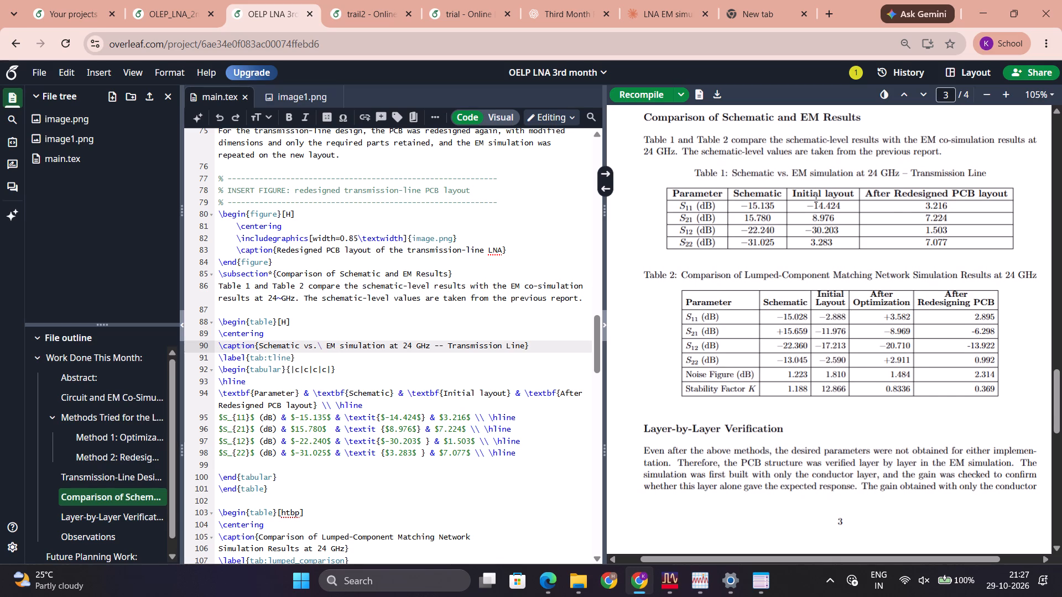
scroll(815, 197, down, 2)
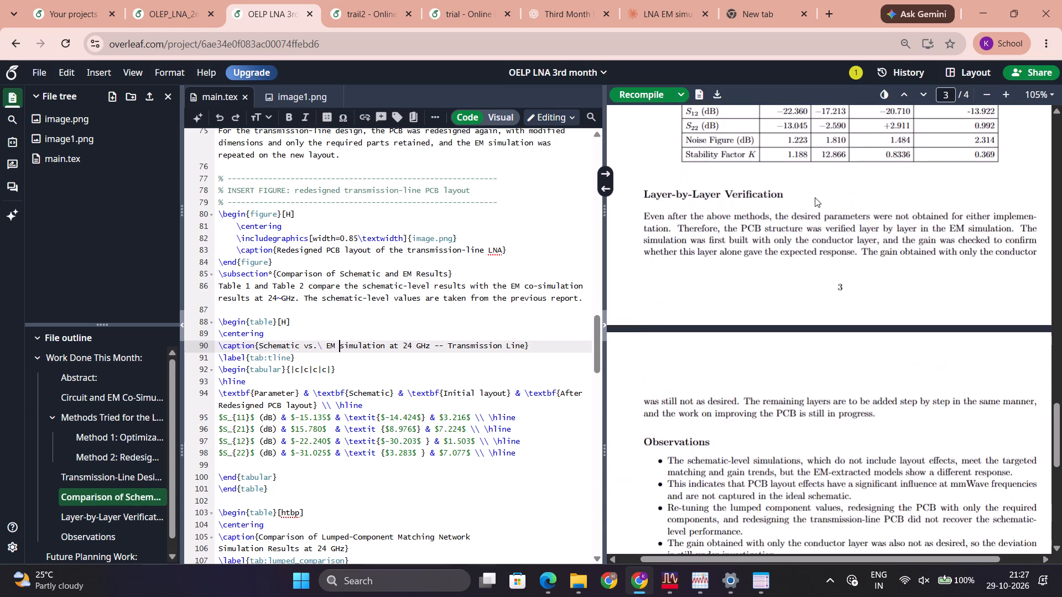
scroll(815, 197, down, 1)
scroll(815, 197, up, 1)
scroll(815, 197, down, 1)
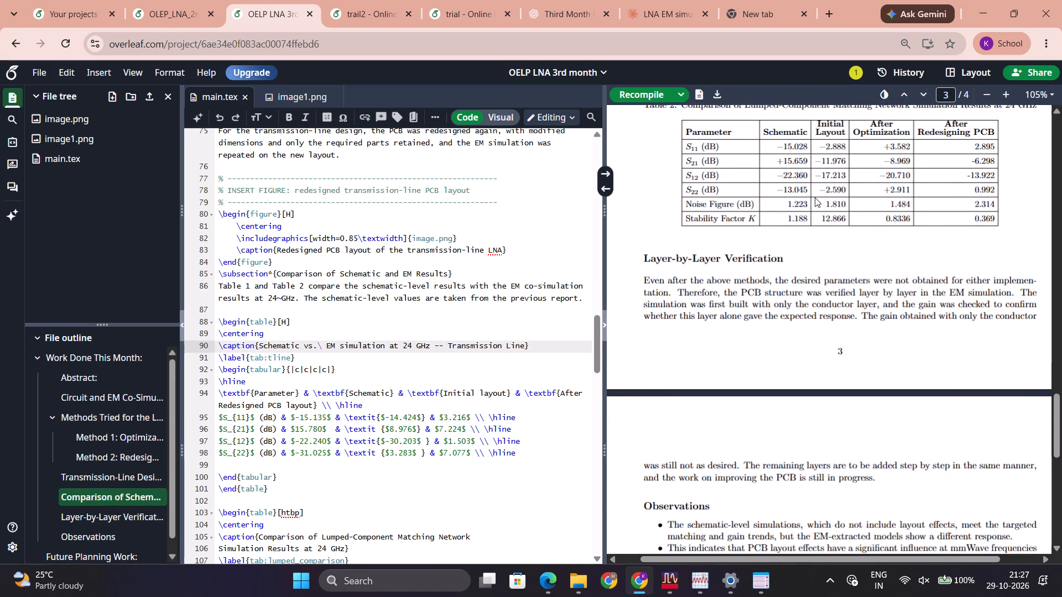
scroll(815, 197, left, 1)
scroll(815, 197, down, 1)
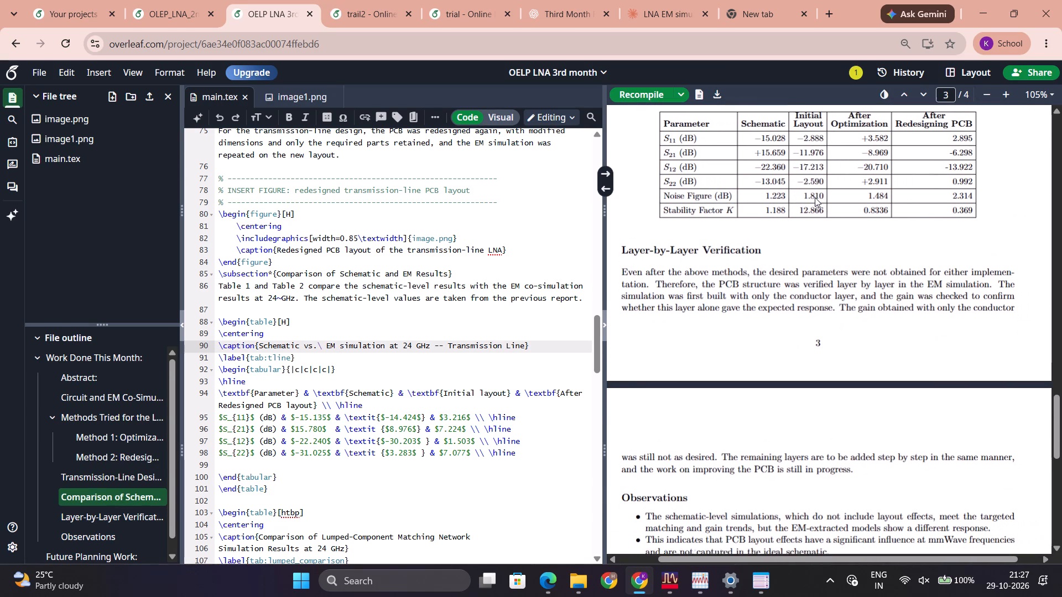
scroll(815, 197, down, 2)
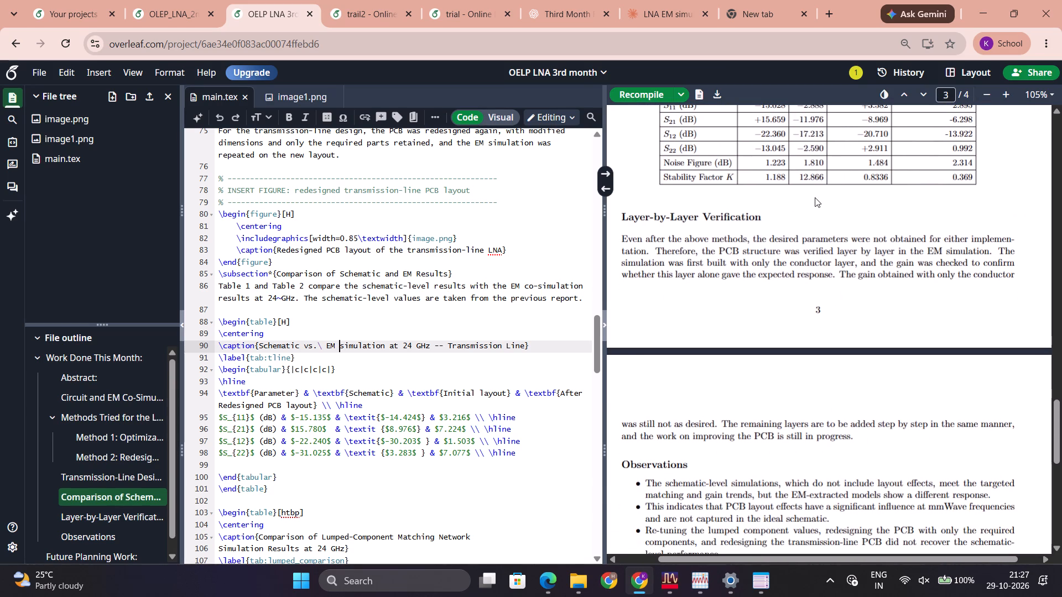
scroll(815, 197, down, 2)
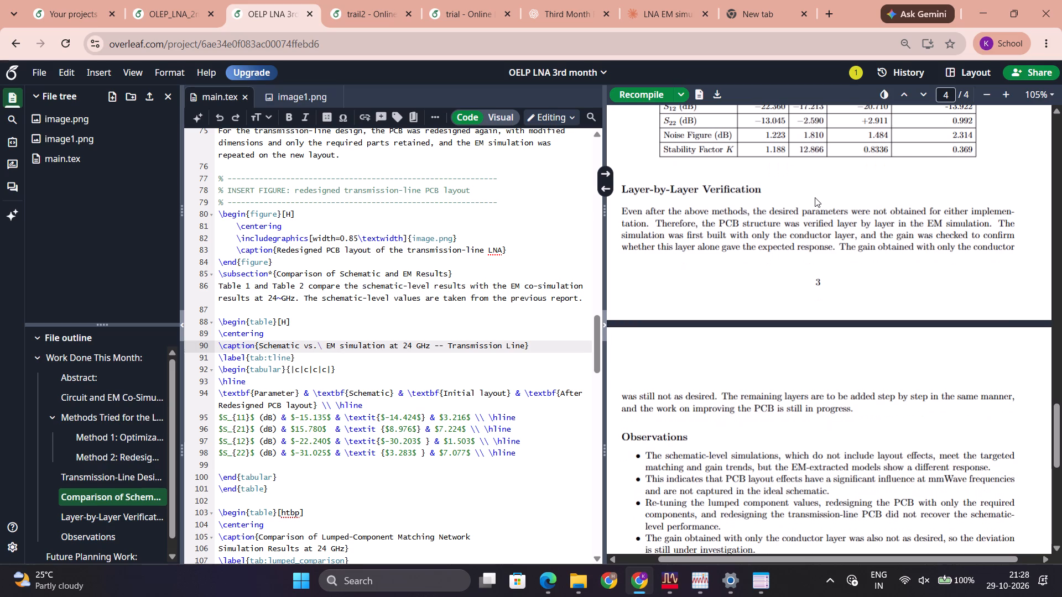
scroll(815, 197, down, 1)
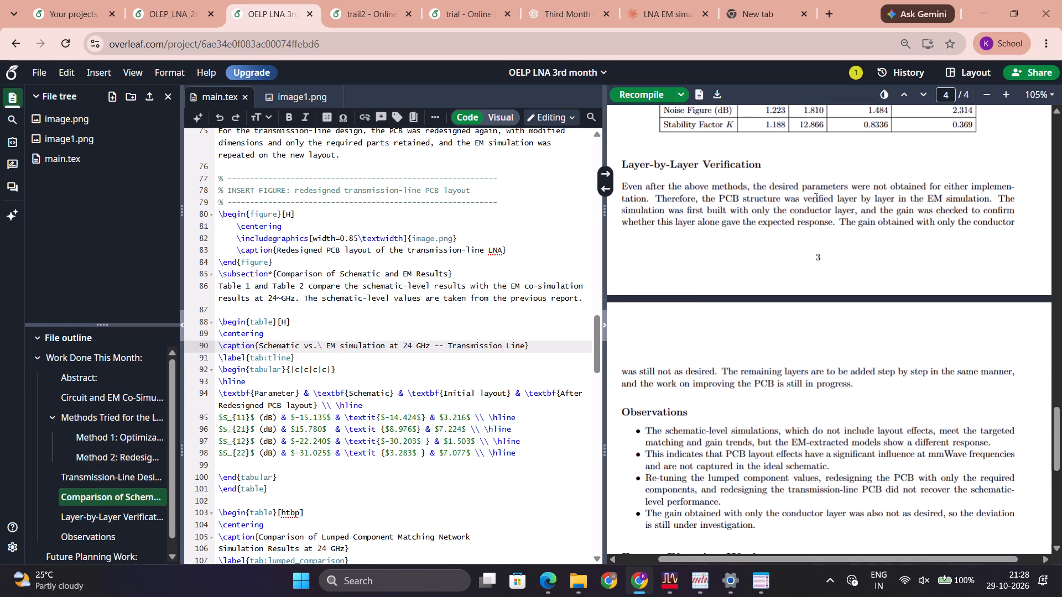
scroll(815, 197, down, 1)
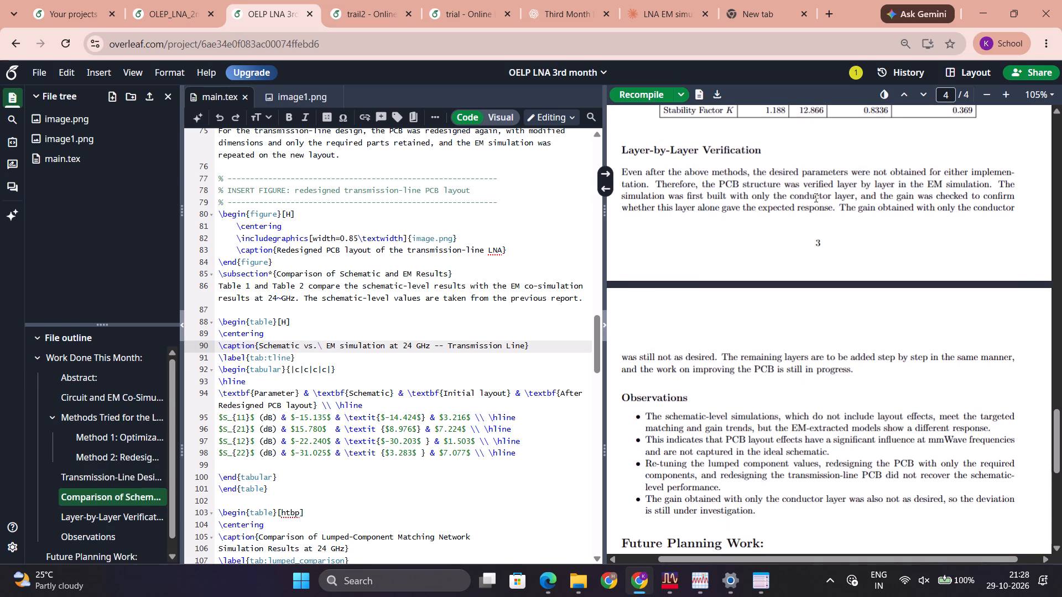
scroll(815, 197, down, 1)
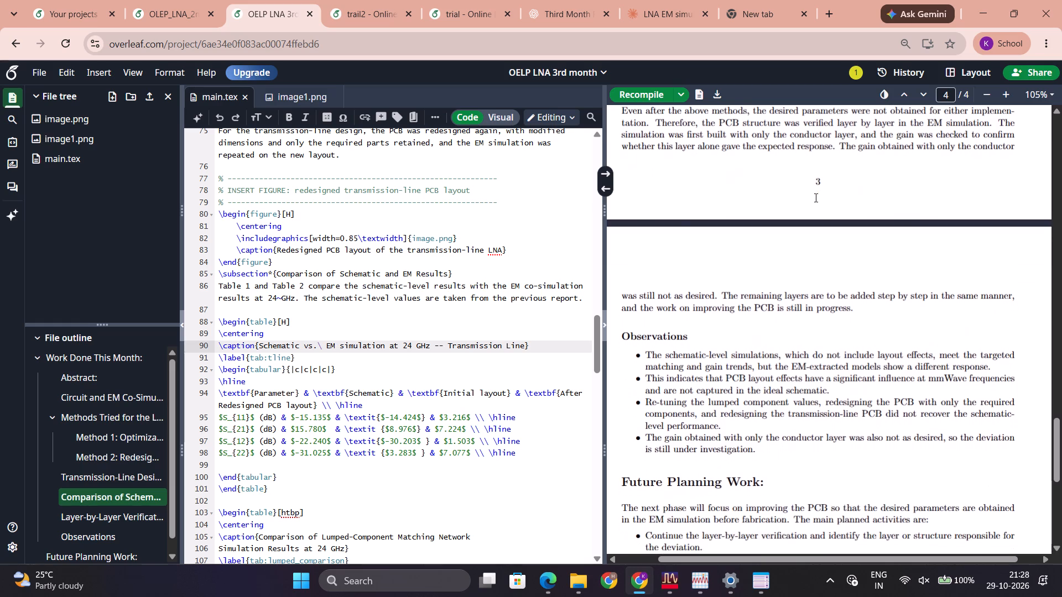
scroll(815, 197, down, 1)
scroll(726, 273, down, 1)
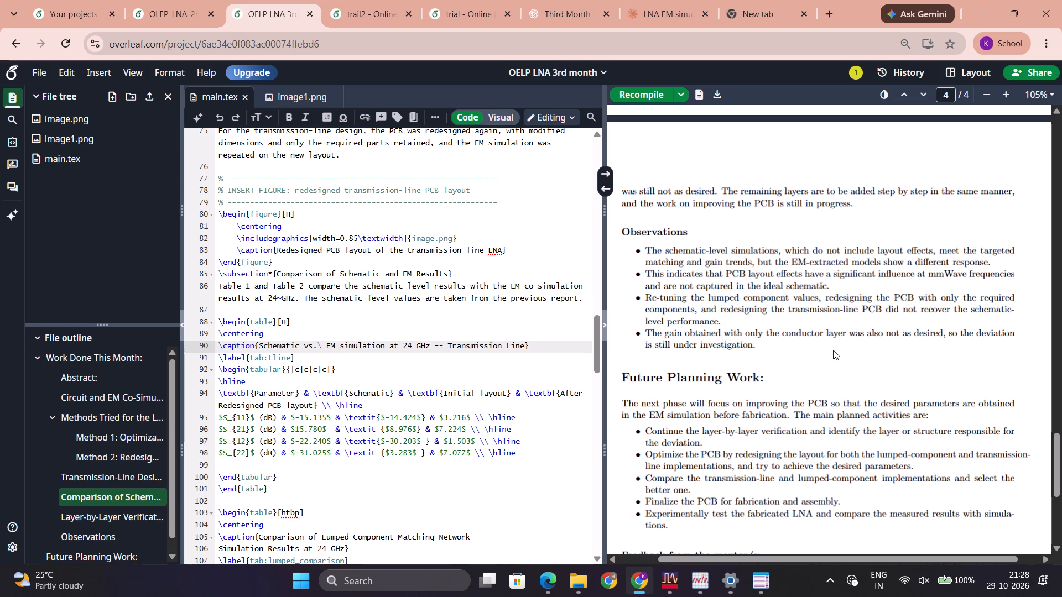
scroll(834, 344, down, 1)
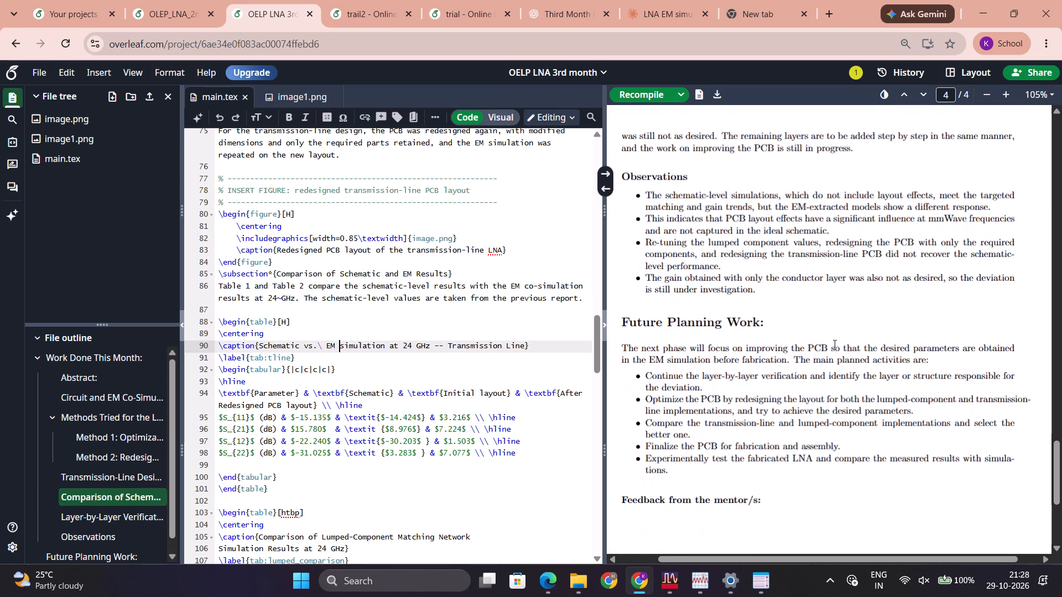
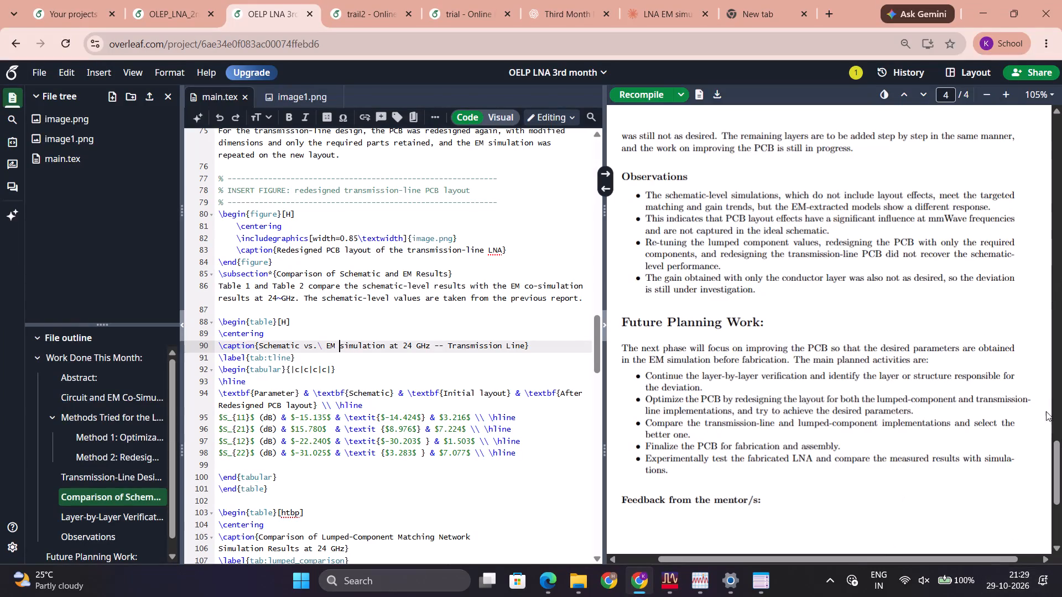
Delete the PCB fabrication-and-assembly and experimental-testing items from the Future Planning Work list, then save and recompile.
scroll(848, 373, down, 3)
scroll(848, 373, up, 1)
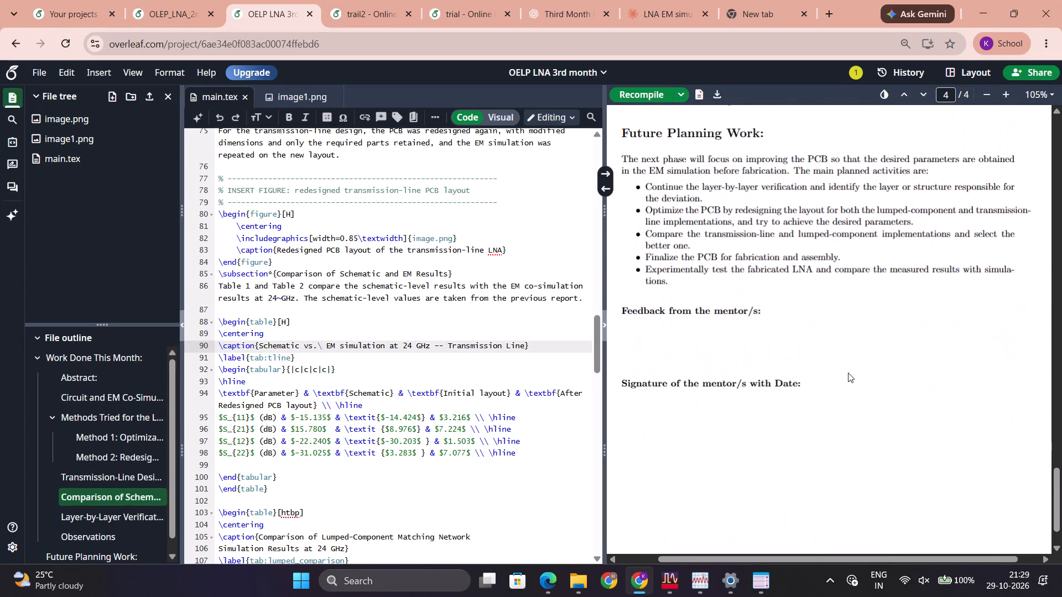
scroll(848, 373, up, 1)
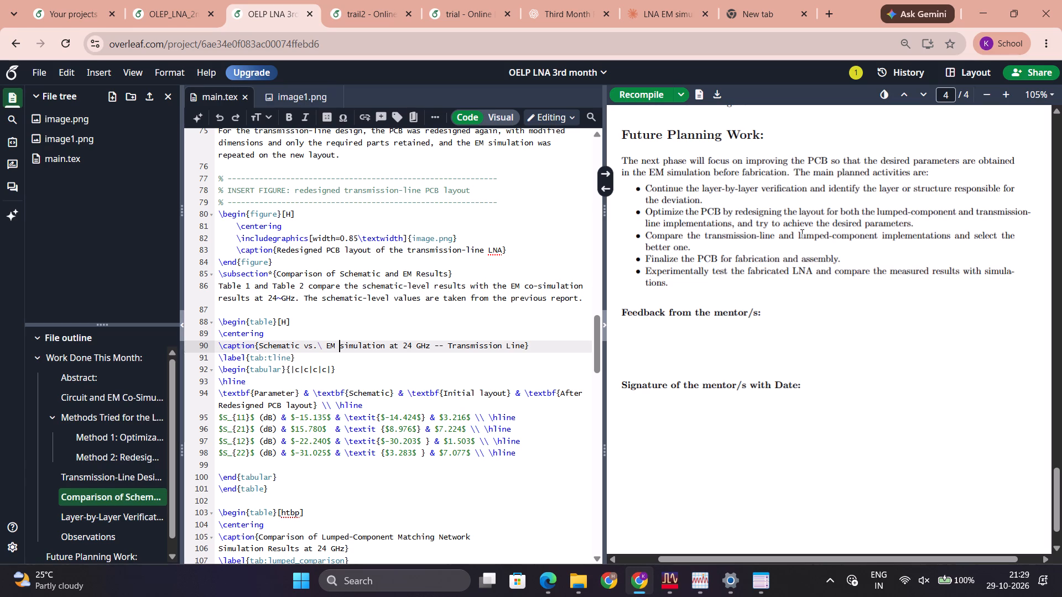
scroll(835, 242, down, 1)
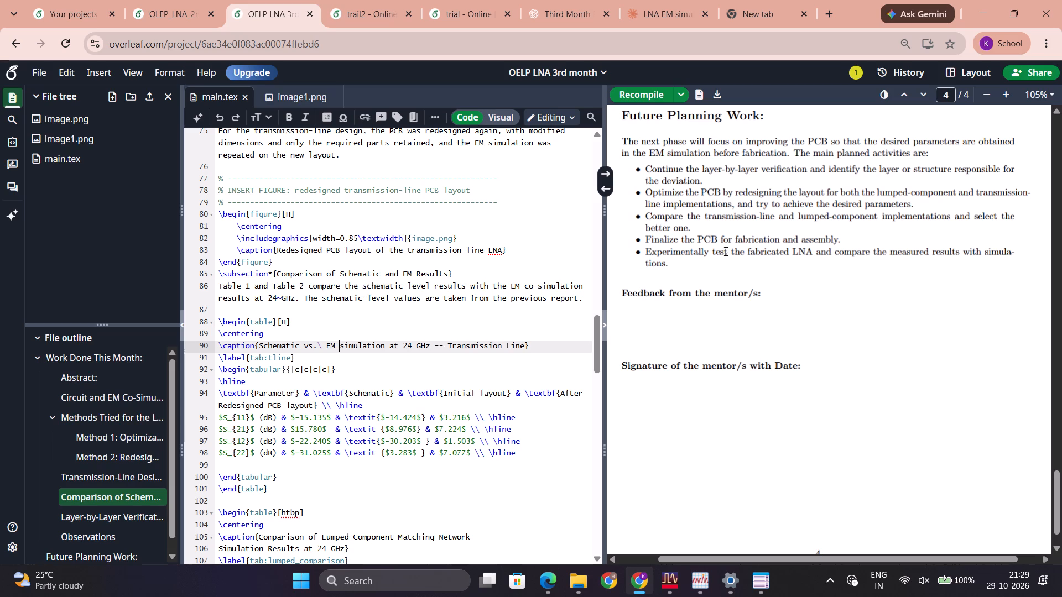
double_click(813, 238)
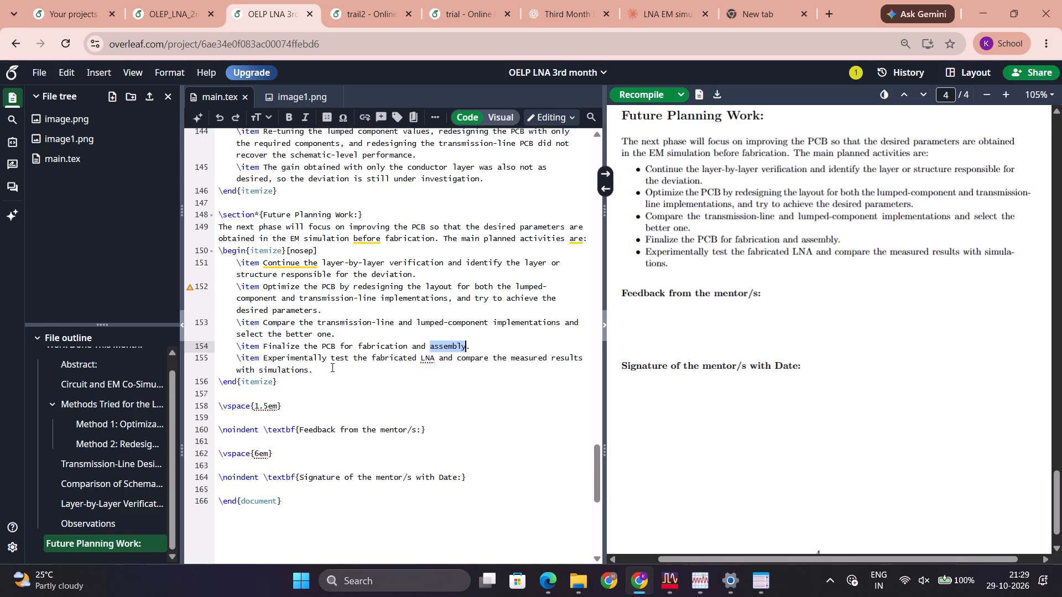
drag(331, 367, 205, 352)
key(BackSpace)
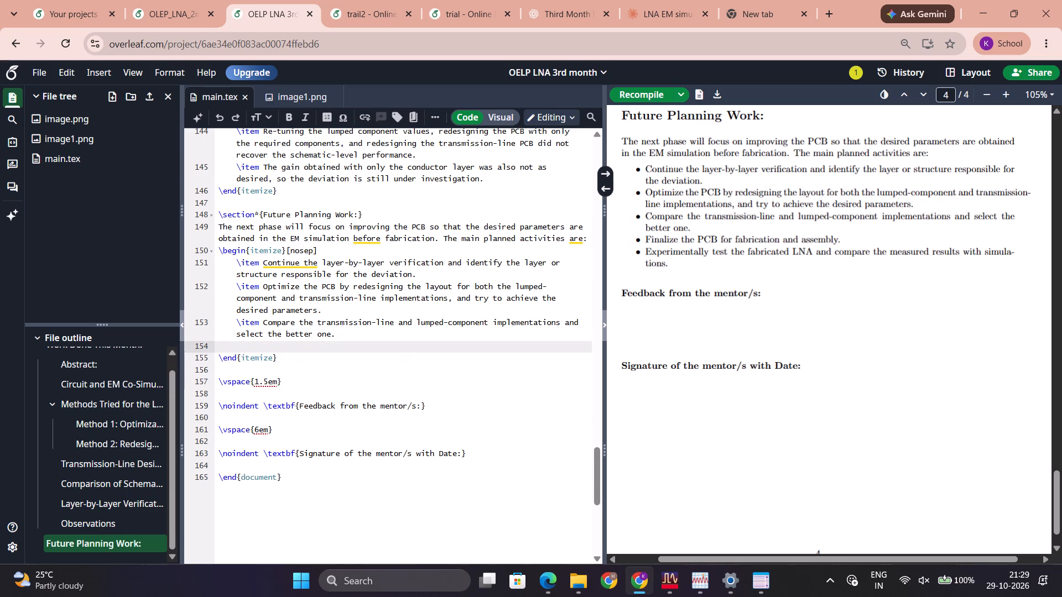
key(ctrl+s)
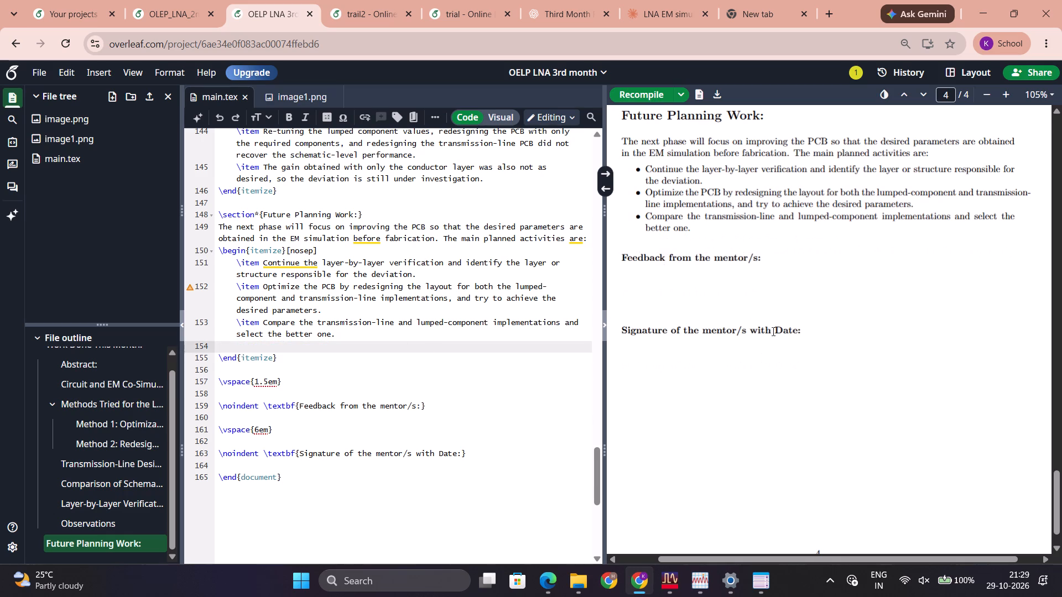
Check the recompiled report's overall layout across its pages, from the closing signature section back to the title and Abstract.
scroll(730, 290, up, 2)
scroll(730, 290, down, 1)
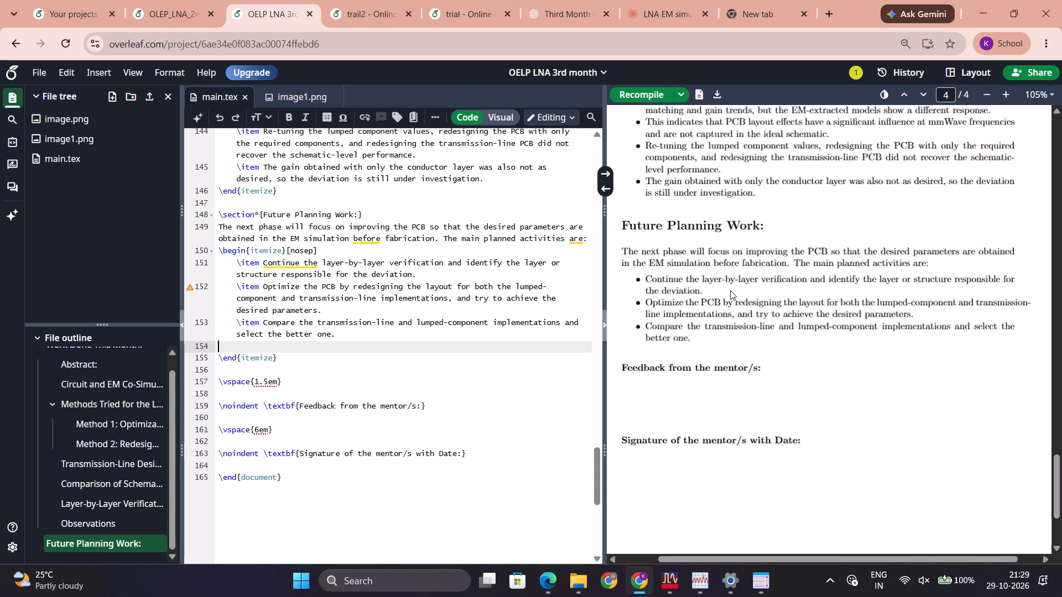
scroll(730, 290, down, 3)
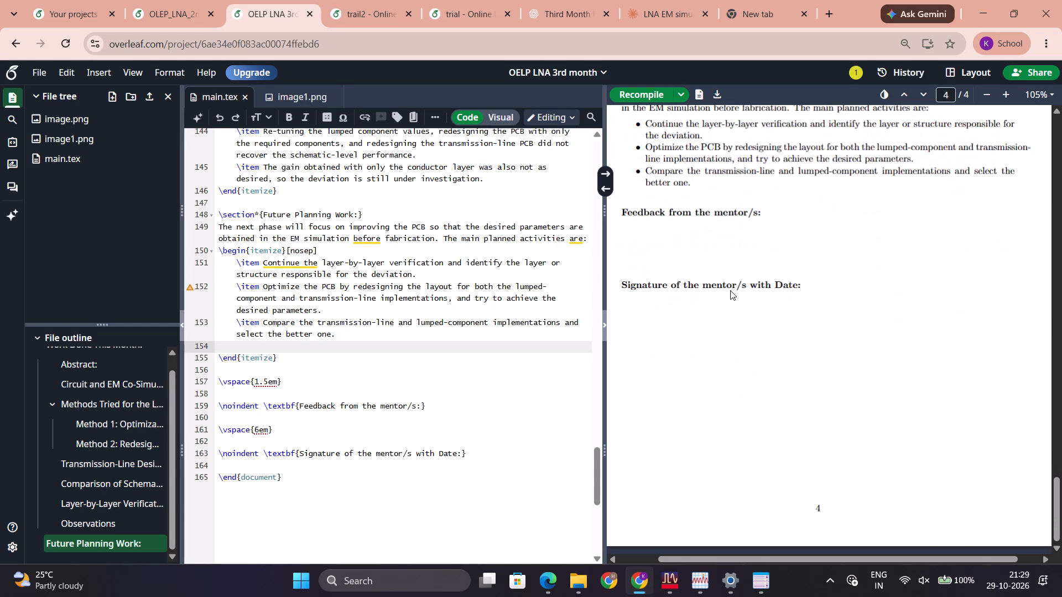
scroll(730, 290, up, 8)
scroll(730, 290, down, 5)
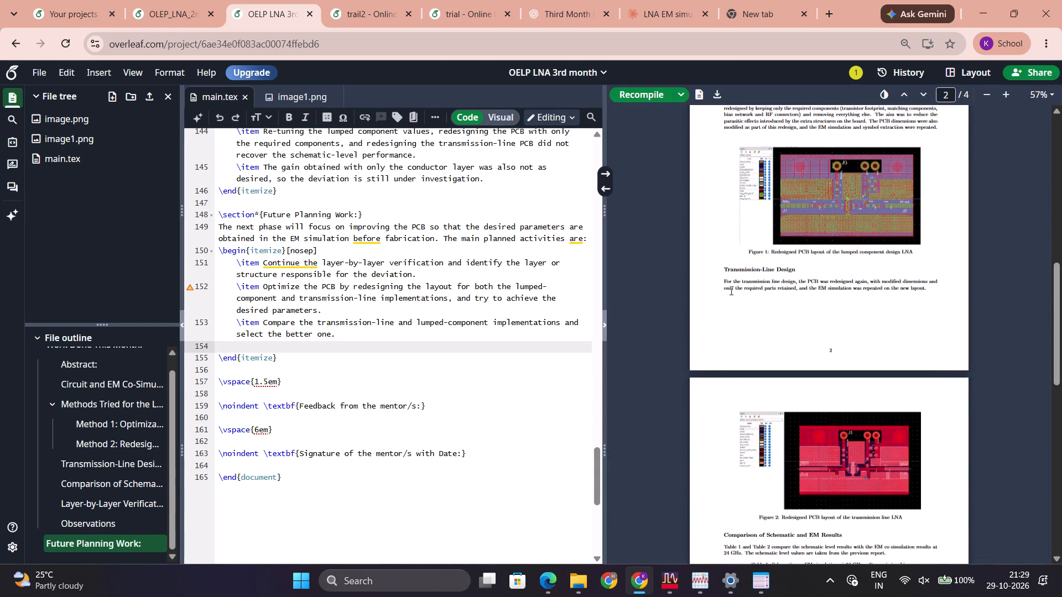
scroll(730, 290, down, 3)
scroll(730, 290, up, 3)
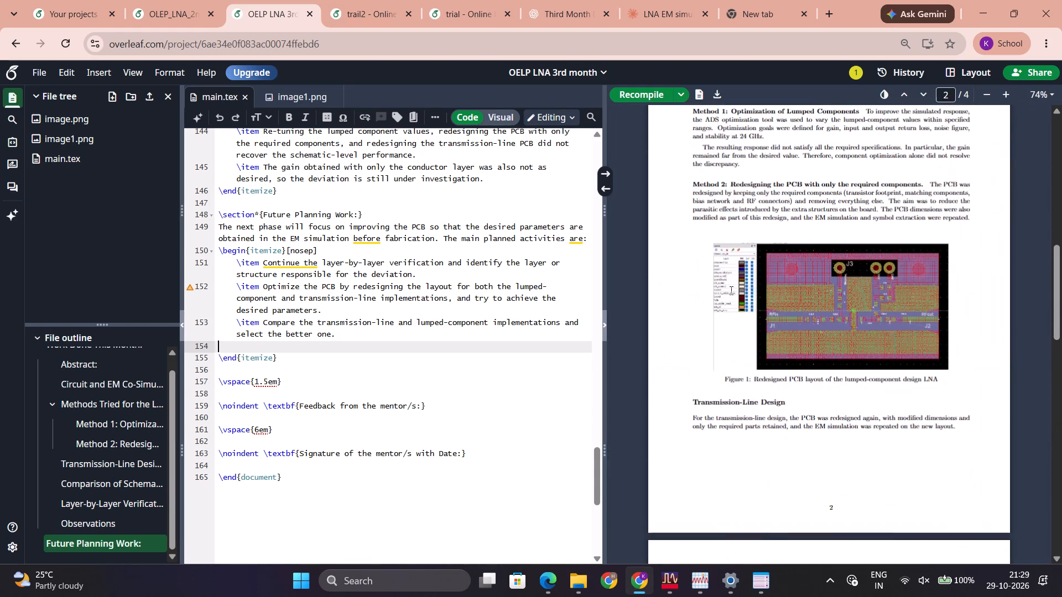
scroll(730, 290, up, 2)
scroll(730, 290, down, 8)
scroll(730, 290, up, 5)
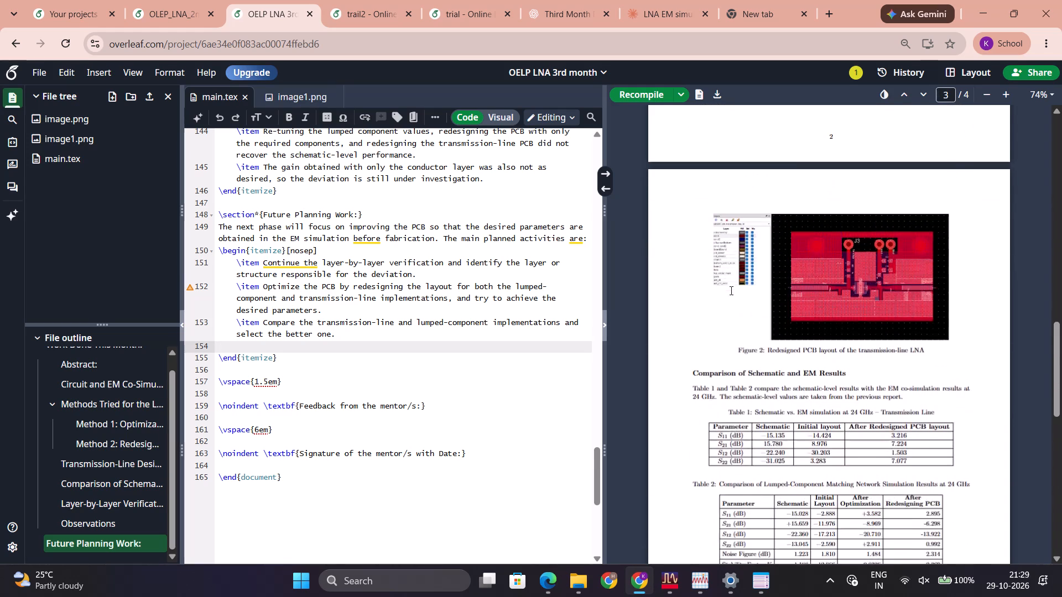
scroll(730, 290, down, 5)
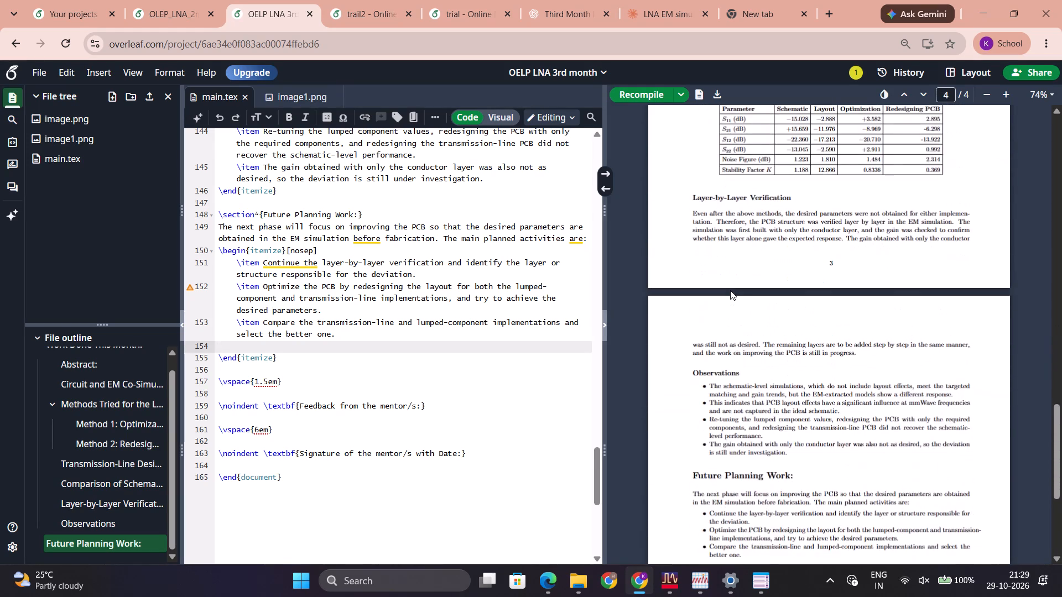
scroll(730, 290, down, 2)
scroll(730, 290, up, 10)
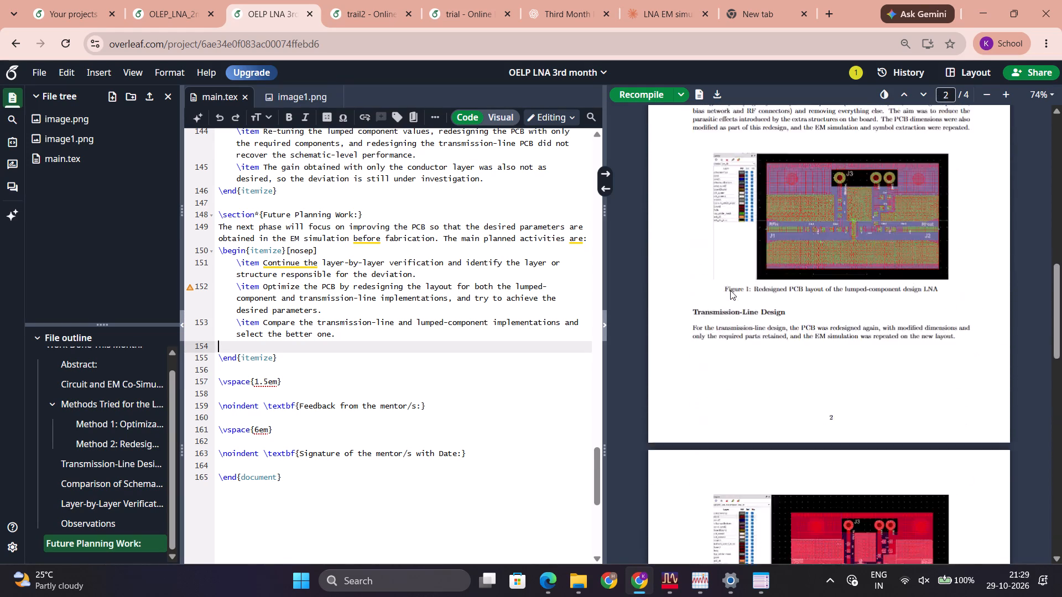
scroll(730, 290, up, 2)
key(ctrl+s)
scroll(730, 290, down, 1)
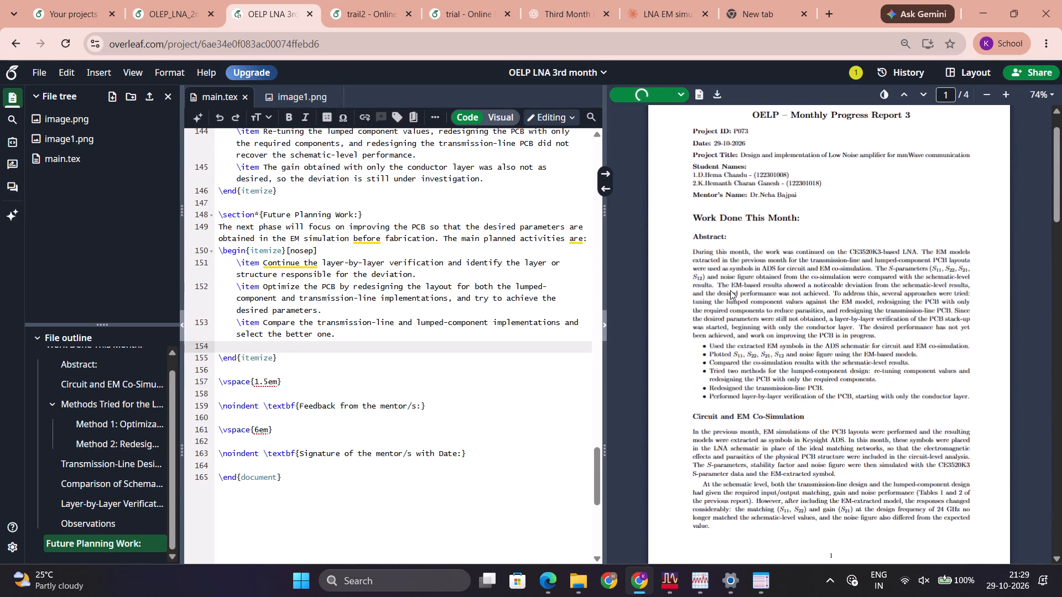
scroll(730, 290, down, 1)
scroll(730, 290, up, 5)
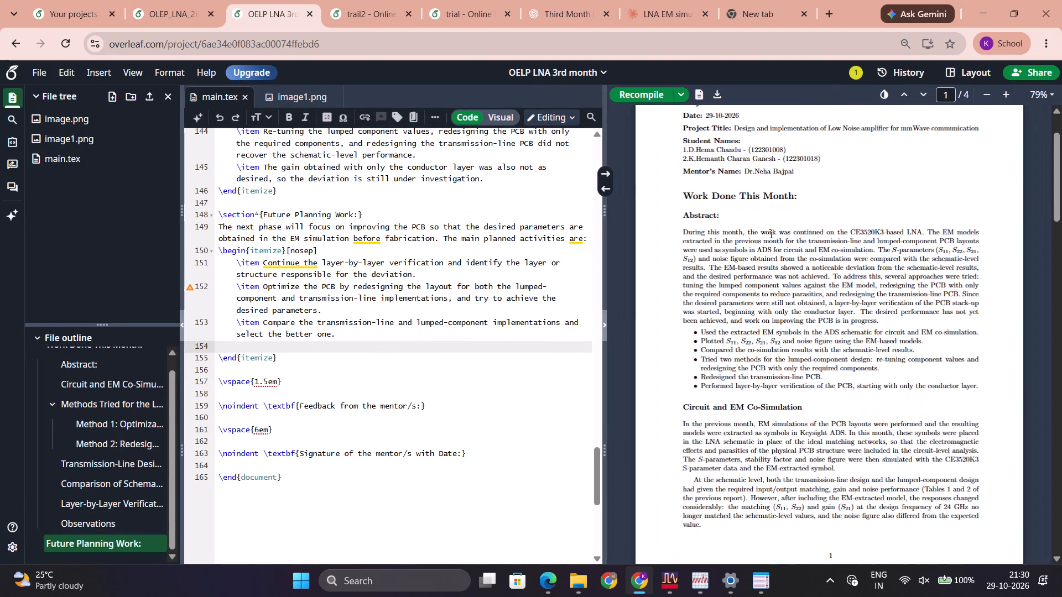
Change the "Circuit and EM Co-Simulation" subsection heading to "Circuit and EM Simulation", then save and recompile.
scroll(770, 233, down, 1)
scroll(810, 273, down, 1)
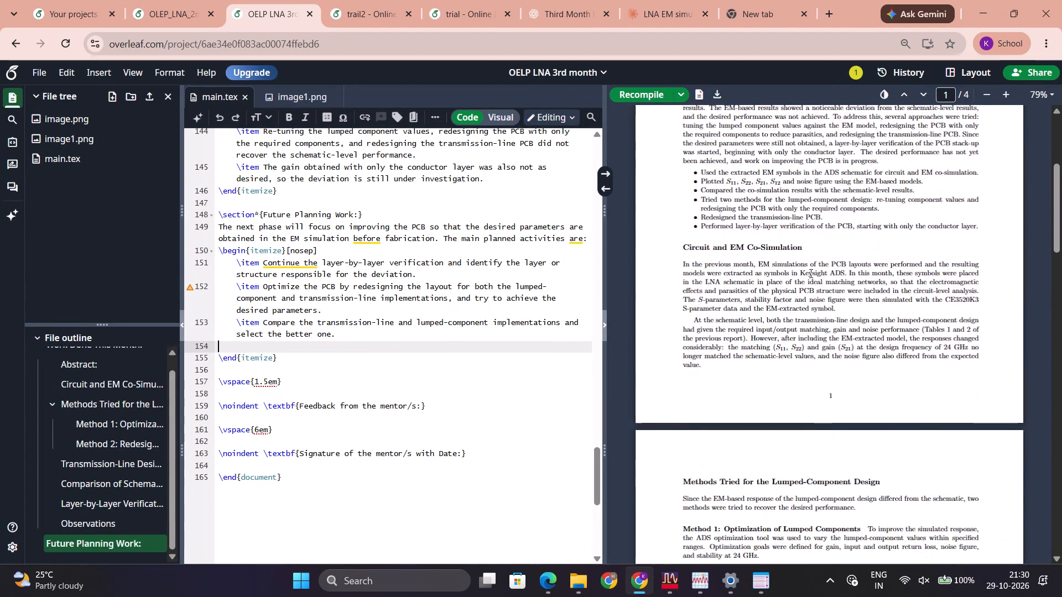
scroll(810, 273, down, 2)
scroll(810, 273, up, 1)
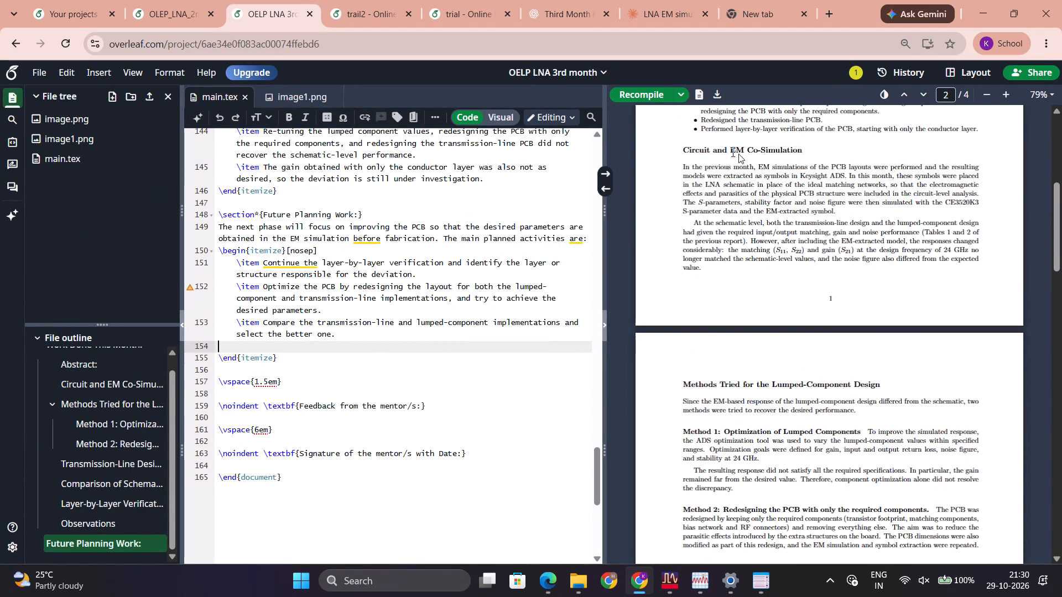
double_click(757, 149)
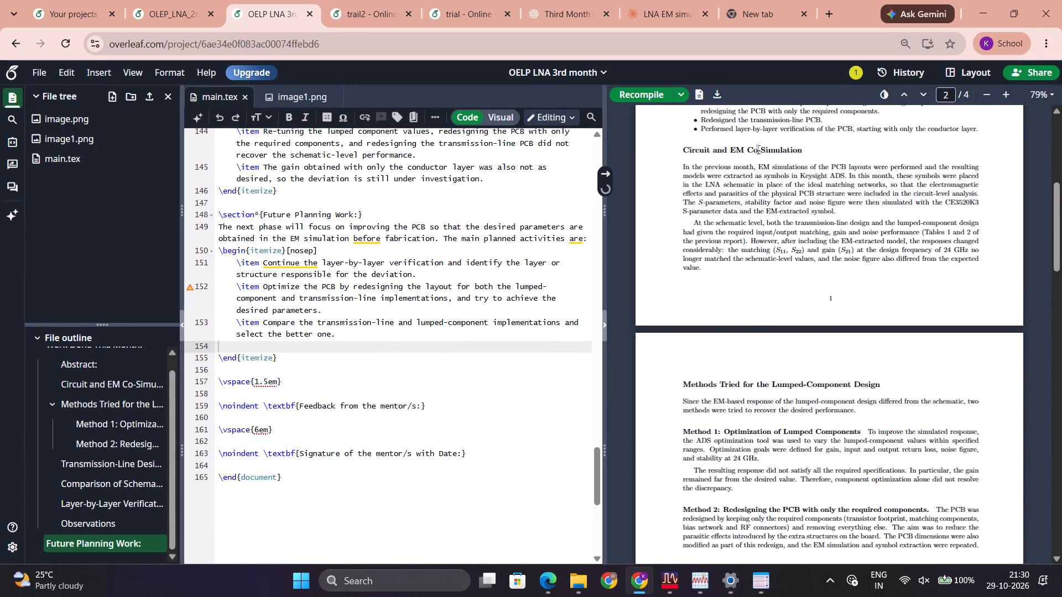
key(BackSpace)
key(BackSpace)
key(BackSpace)
key(ctrl+s)
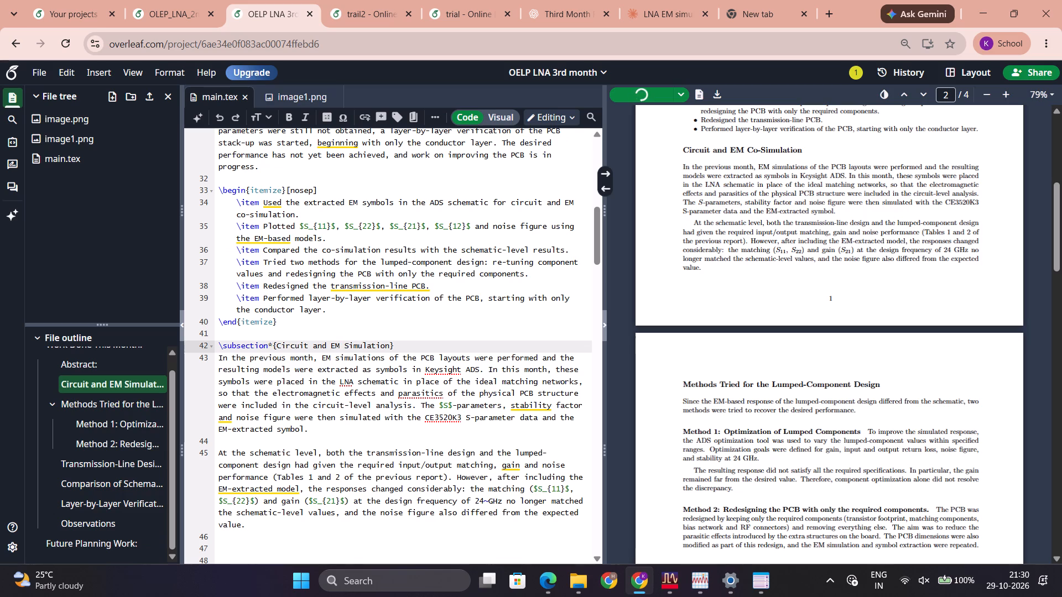
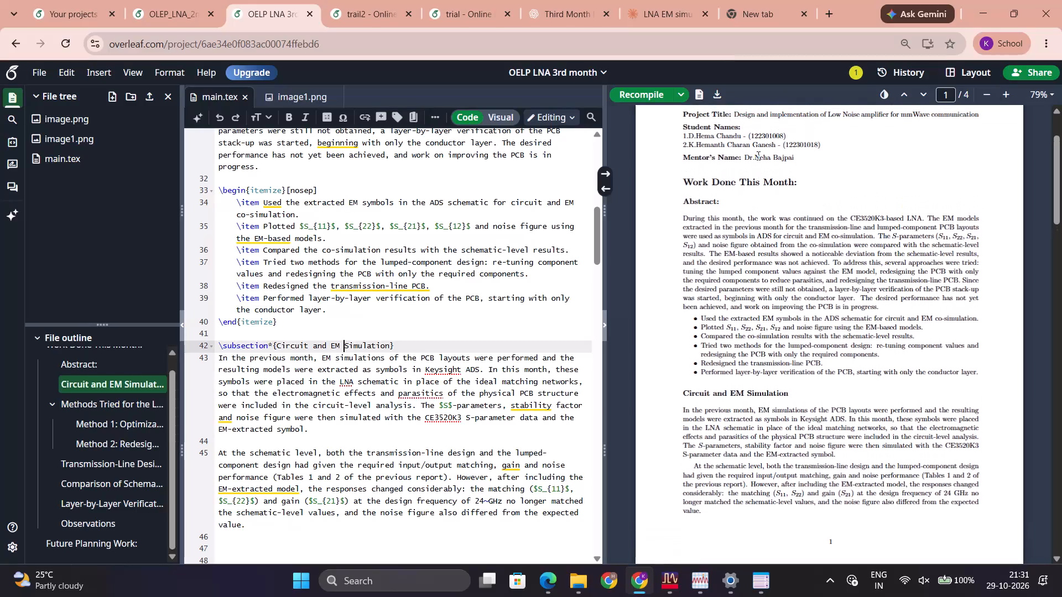
Review the recompiled report from the title page through the comparison tables, Observations and Future Planning Work to the mentor signature section.
scroll(721, 262, up, 3)
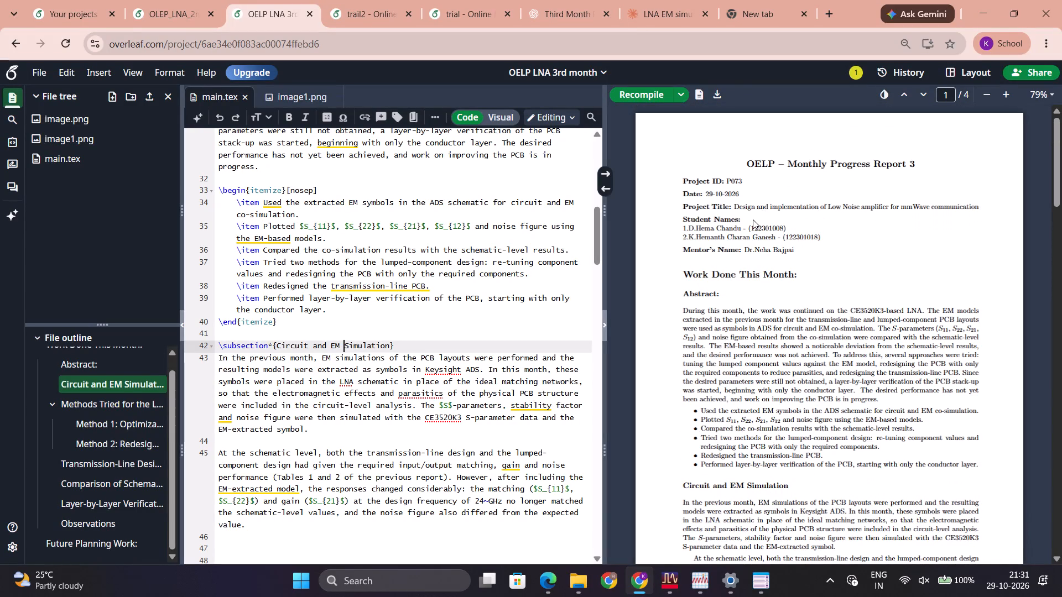
scroll(753, 219, down, 3)
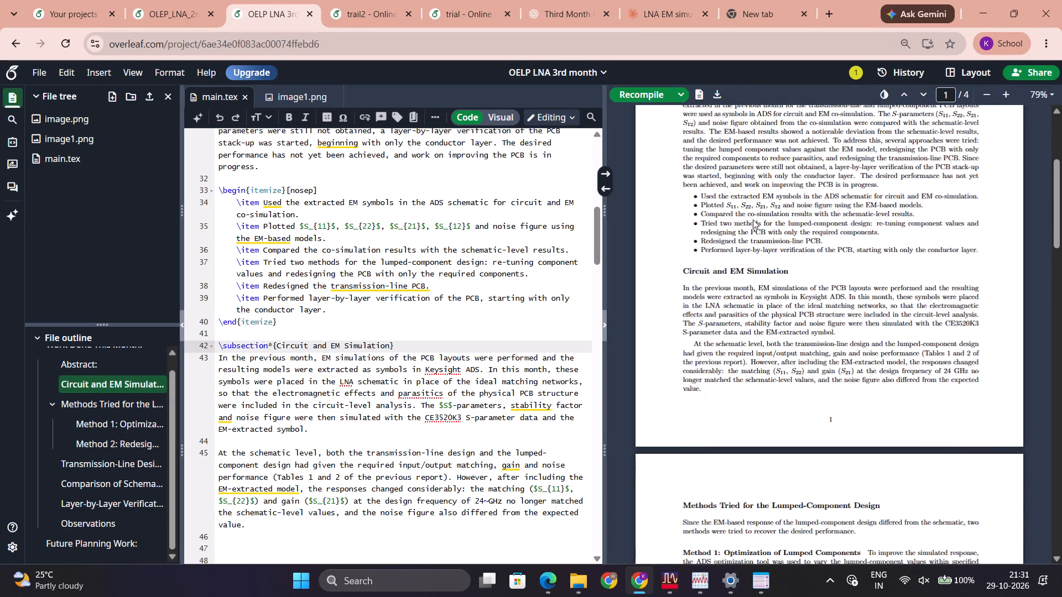
scroll(753, 219, down, 8)
scroll(753, 219, up, 3)
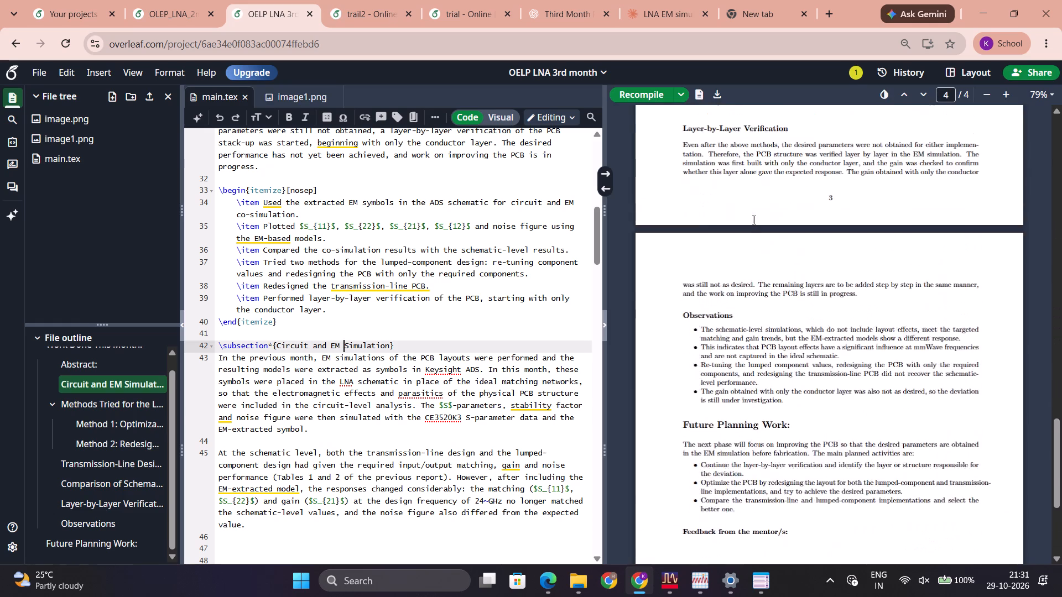
scroll(753, 219, up, 4)
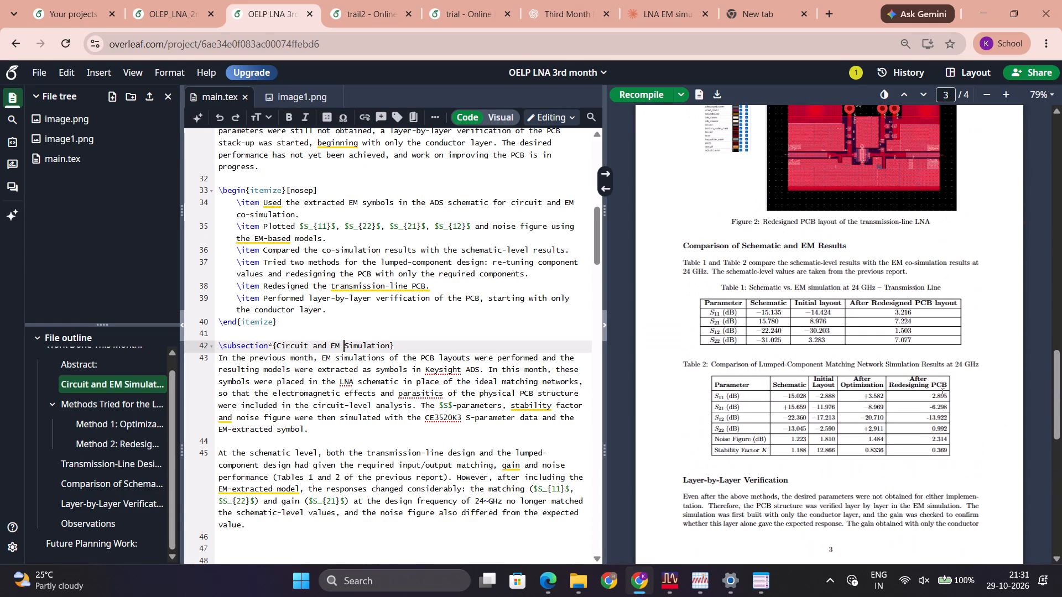
scroll(938, 386, down, 1)
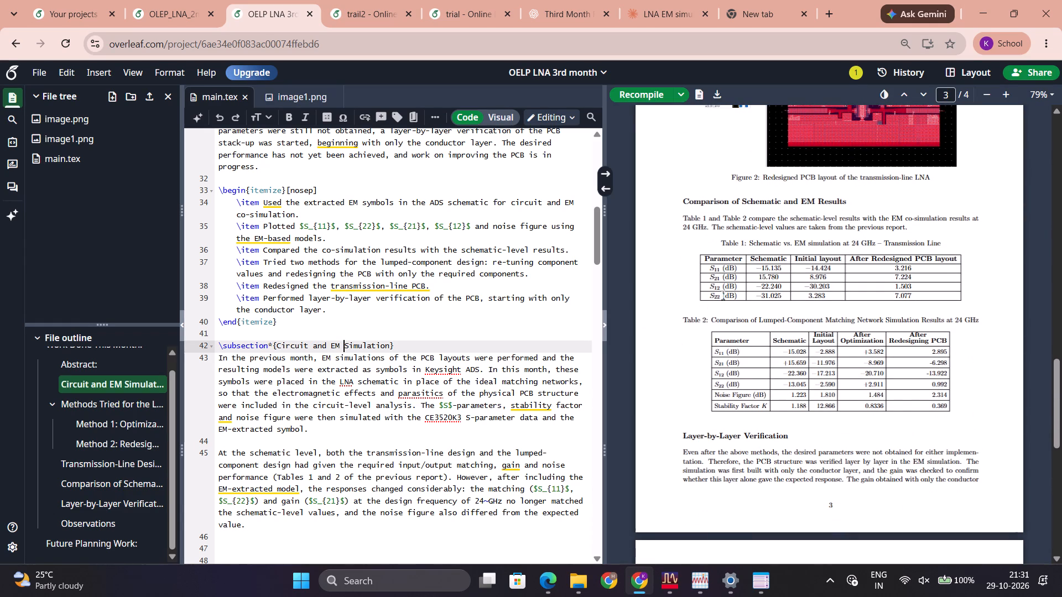
scroll(722, 295, down, 5)
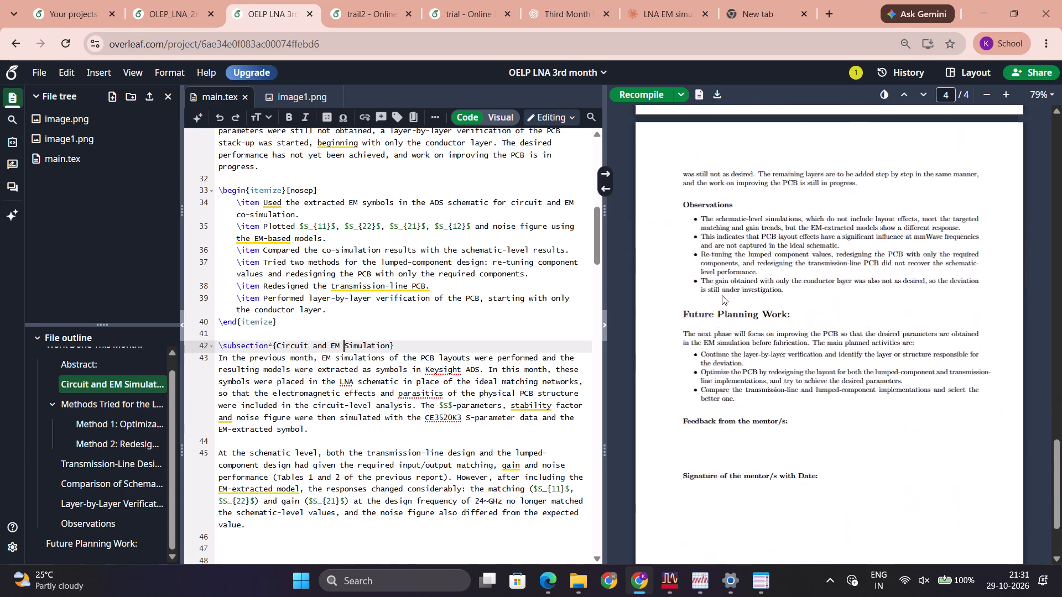
scroll(722, 295, down, 1)
scroll(722, 295, up, 16)
scroll(722, 295, down, 12)
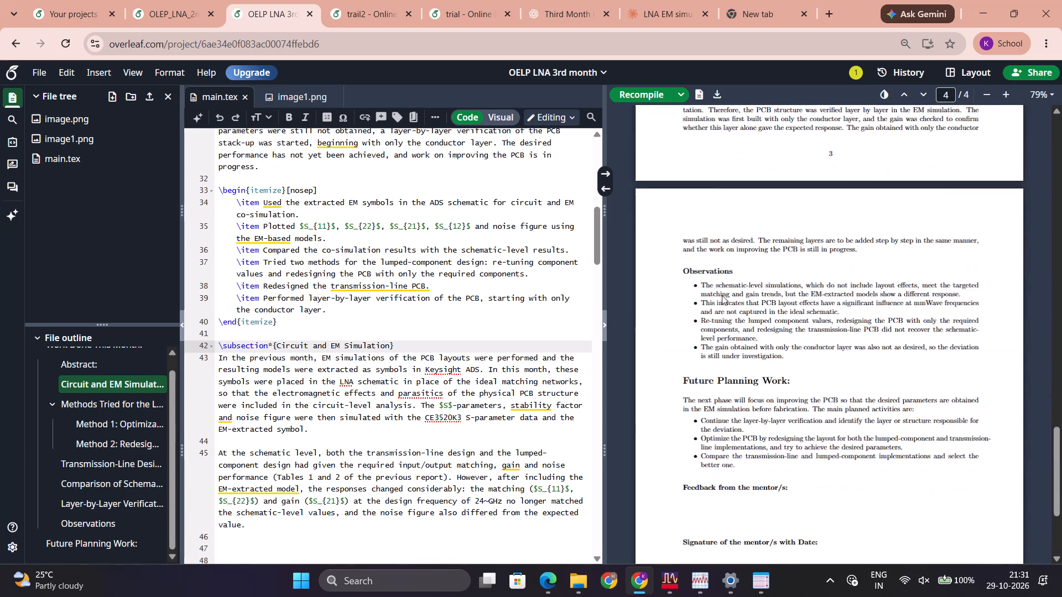
scroll(722, 295, down, 2)
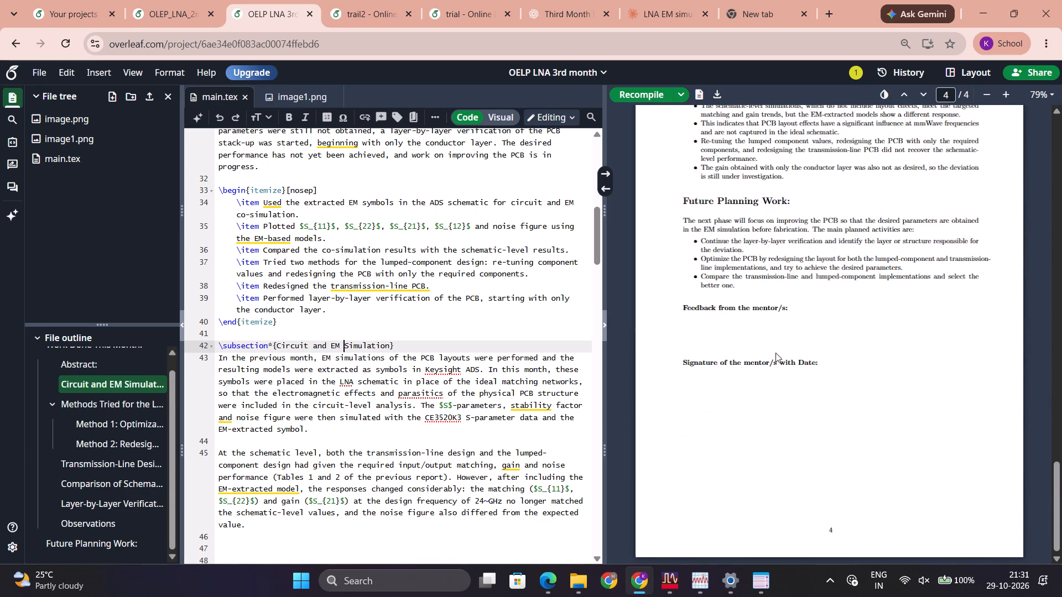
scroll(753, 288, up, 11)
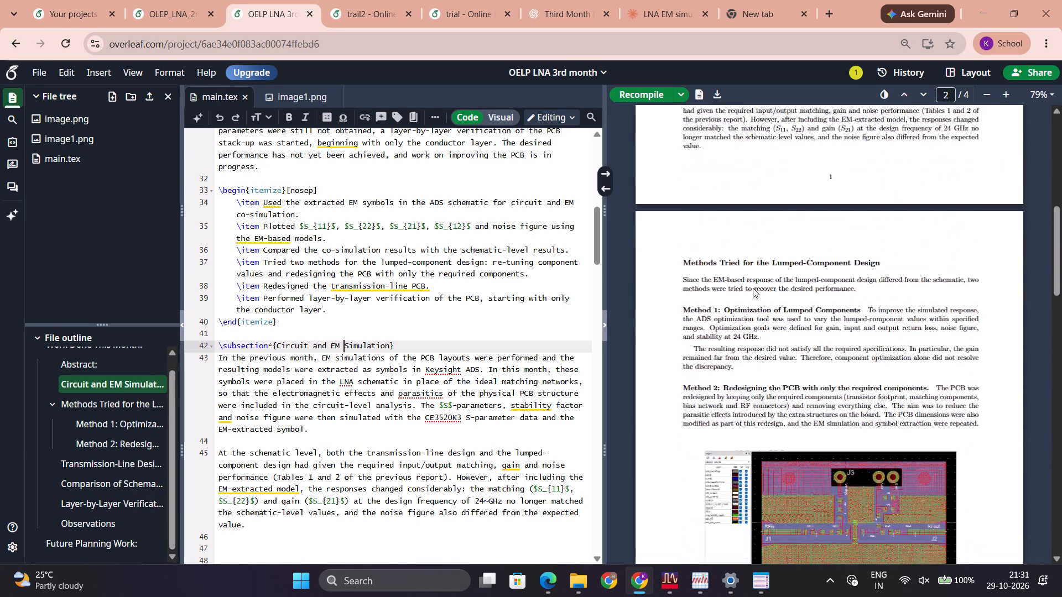
Save and recompile the Monthly Progress Report 3 project, and download the compiled report as a PDF.
scroll(753, 288, up, 4)
key(ctrl+s)
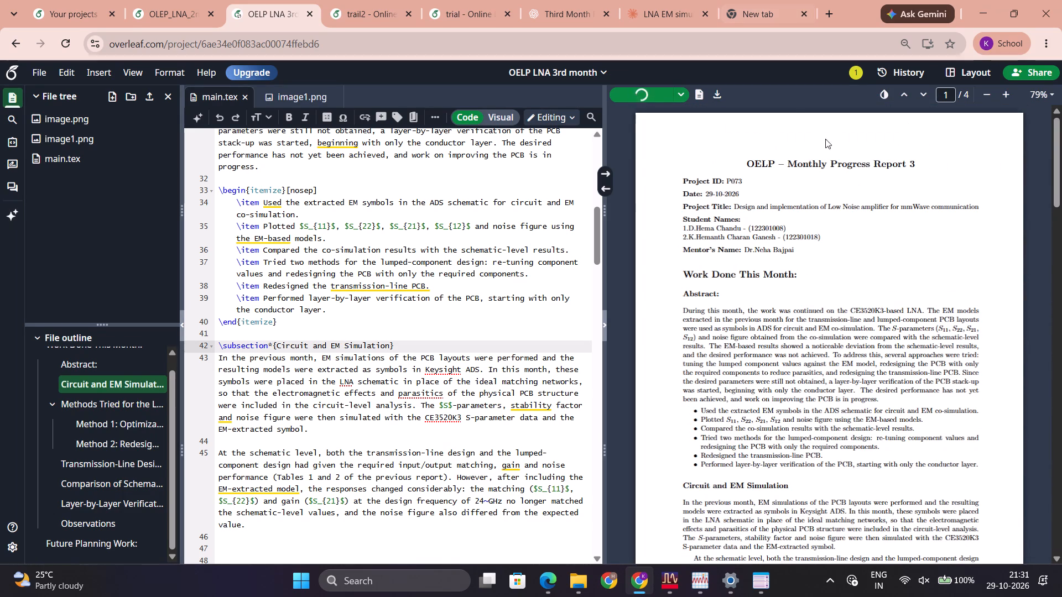
click(719, 96)
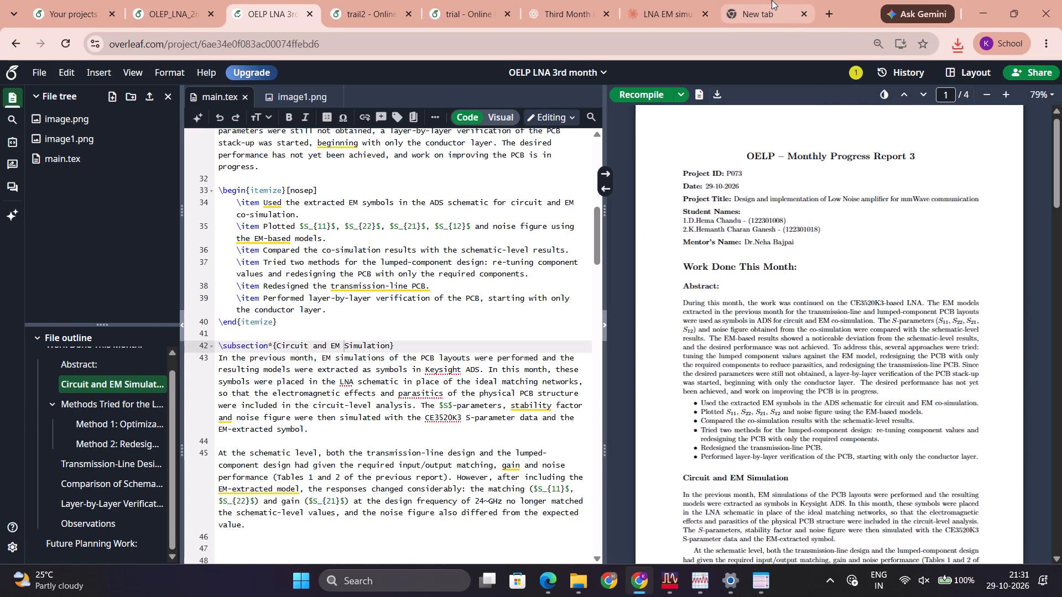
Switch to the blank new browser tab and begin a search entry in its Google search box.
click(813, 0)
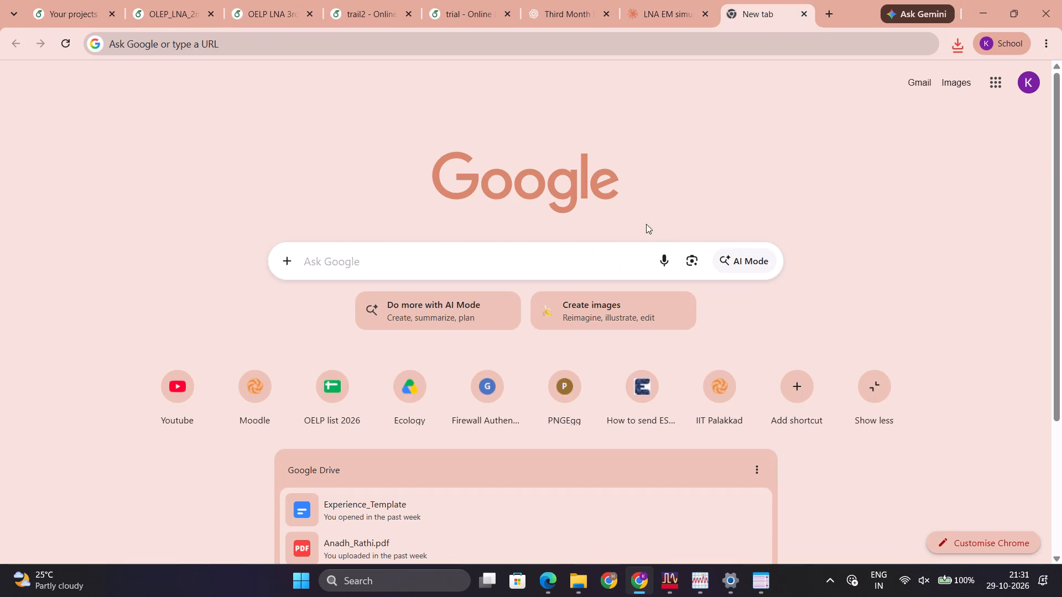
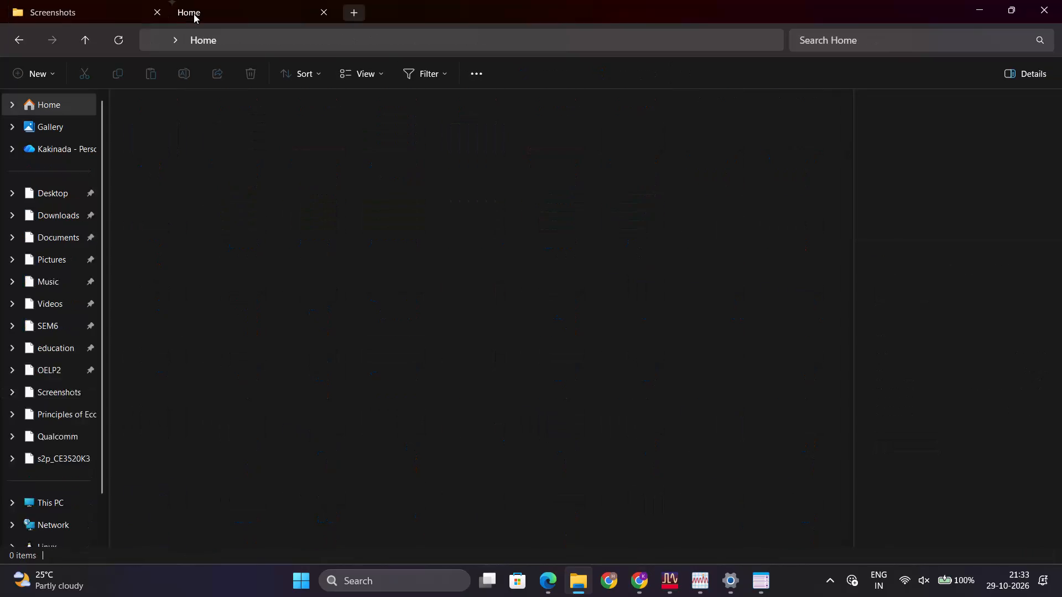
Open OELP_LNA_3rd_month.pdf from the Downloads folder in File Explorer.
click(41, 326)
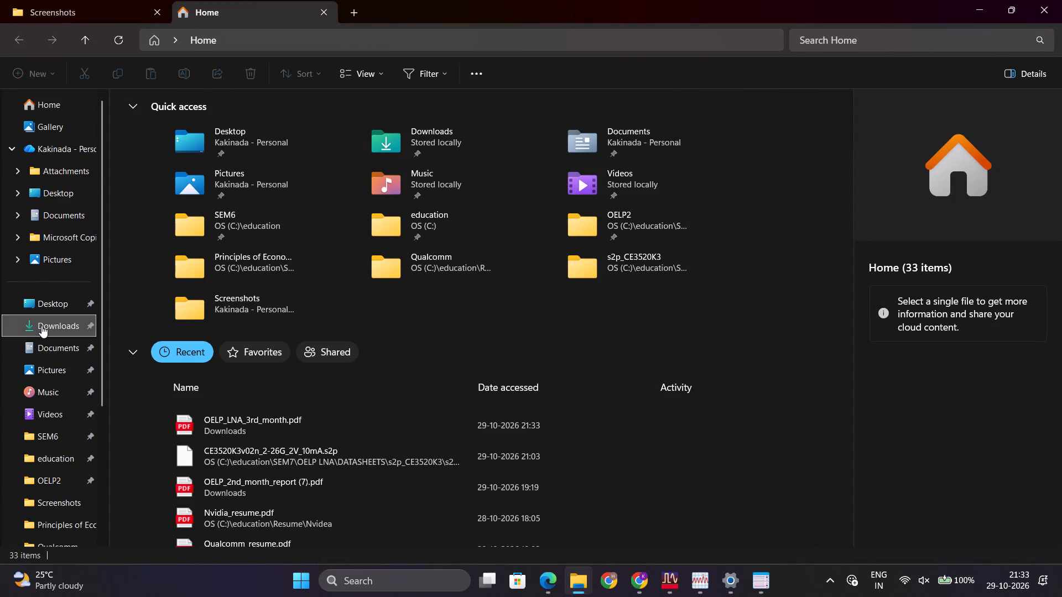
double_click(280, 140)
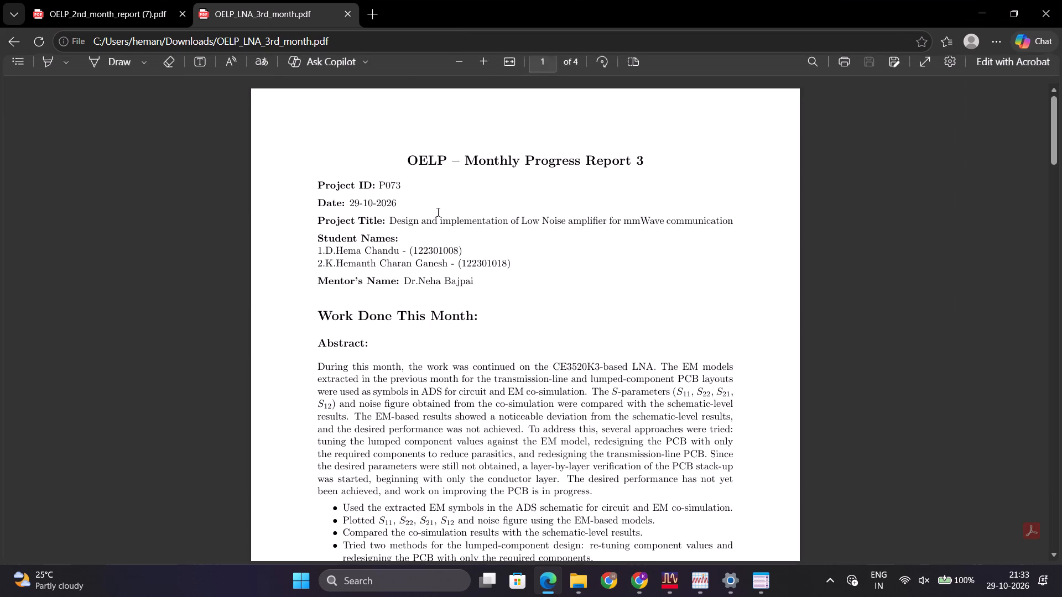
Review the downloaded report PDF from the abstract through the PCB layout figures and comparison tables to Observations and Future Planning Work.
scroll(438, 216, down, 5)
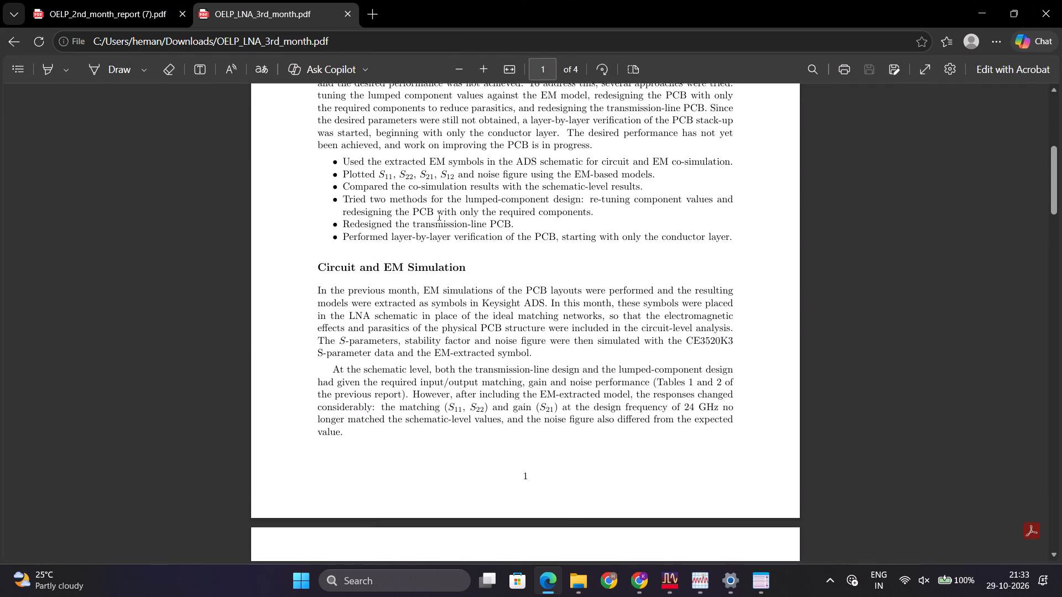
scroll(438, 216, down, 5)
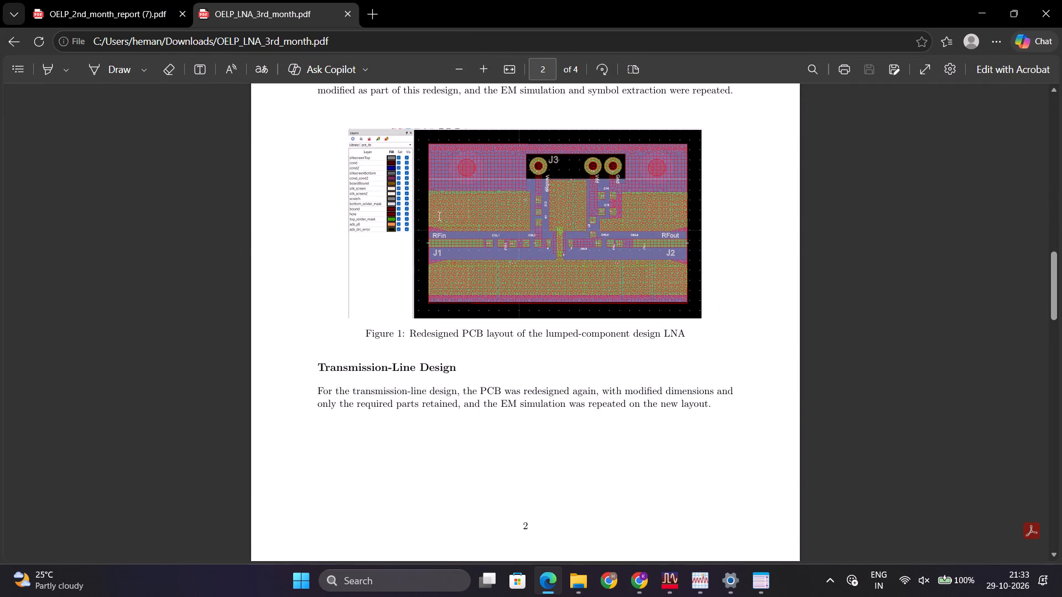
scroll(438, 216, down, 5)
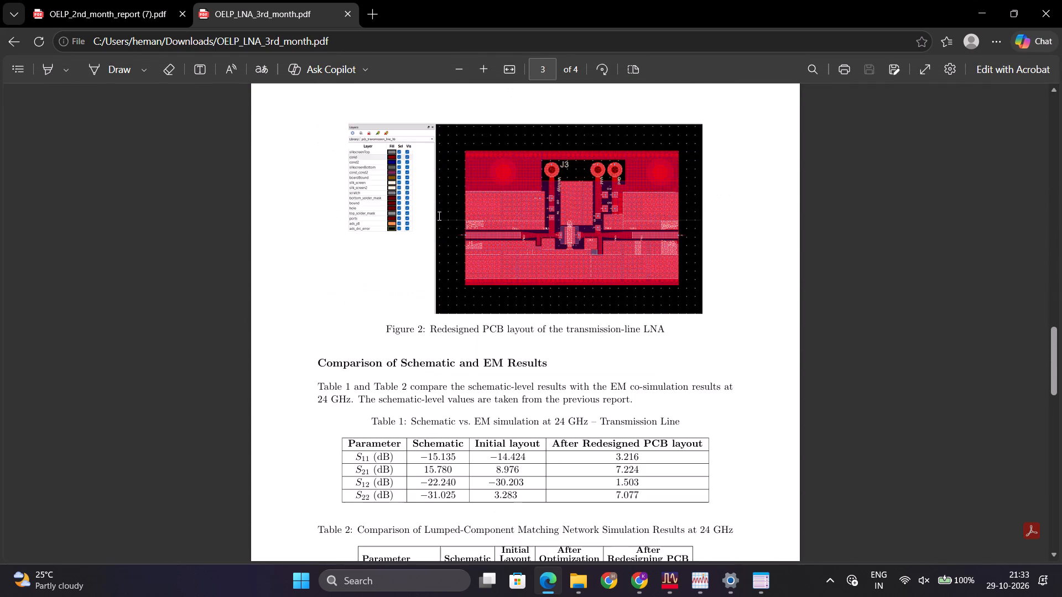
scroll(438, 216, down, 1)
scroll(438, 216, up, 5)
scroll(438, 216, down, 5)
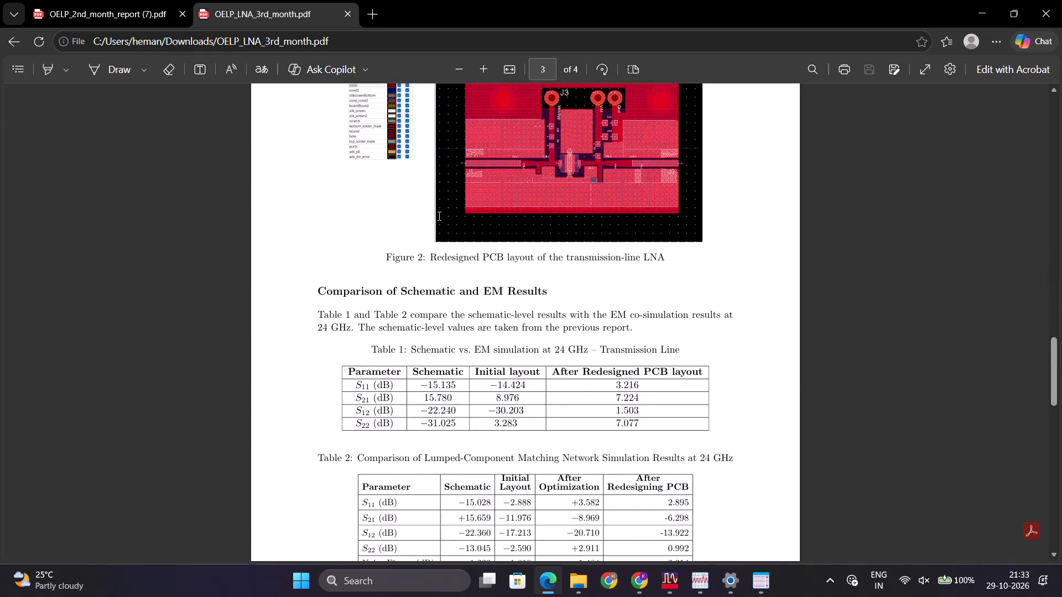
scroll(438, 216, down, 6)
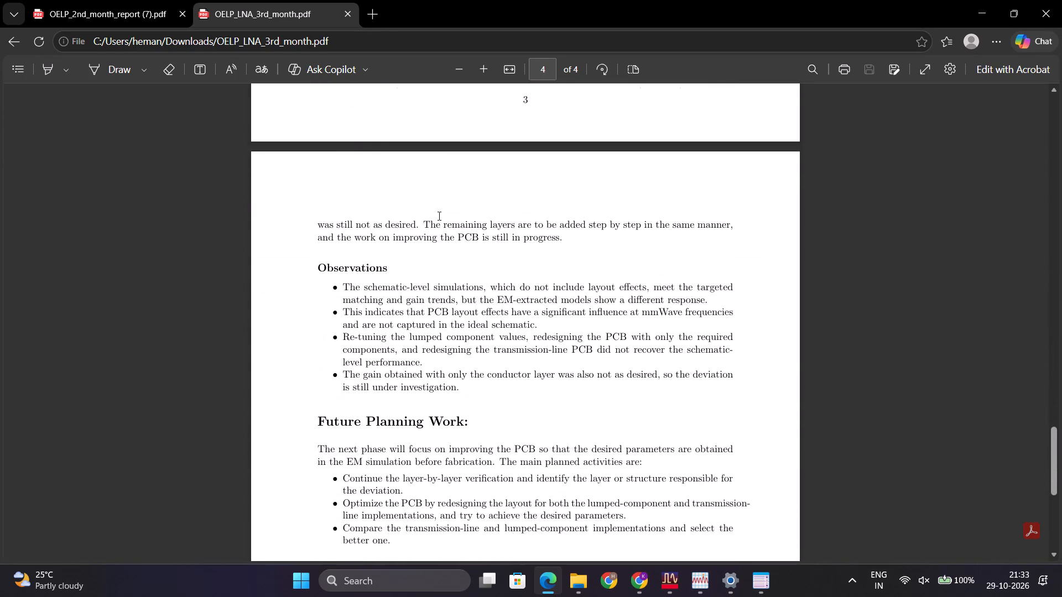
scroll(438, 216, down, 1)
scroll(438, 216, up, 20)
scroll(438, 216, up, 17)
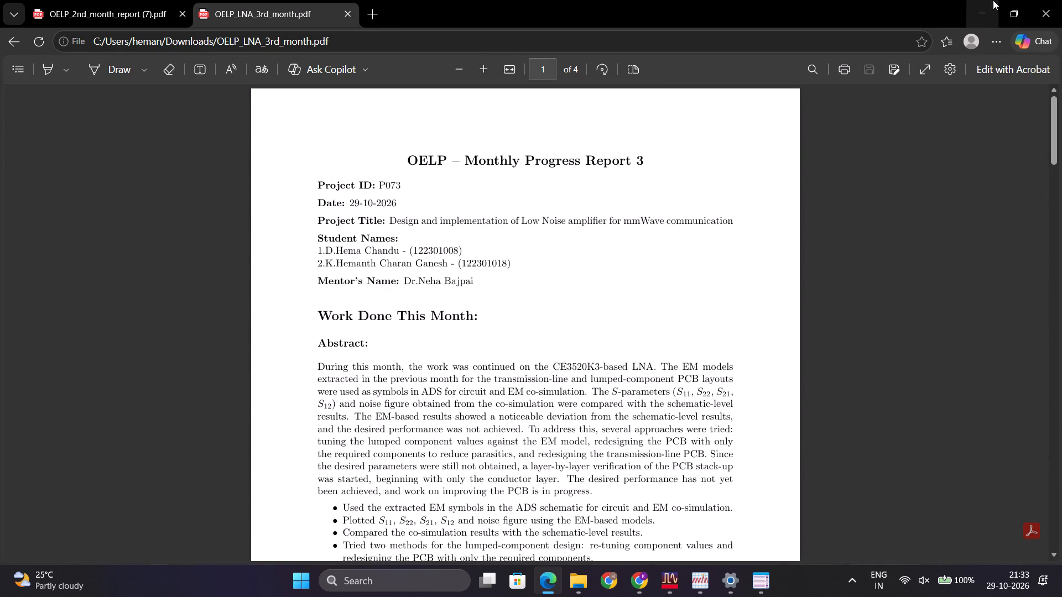
click(993, 0)
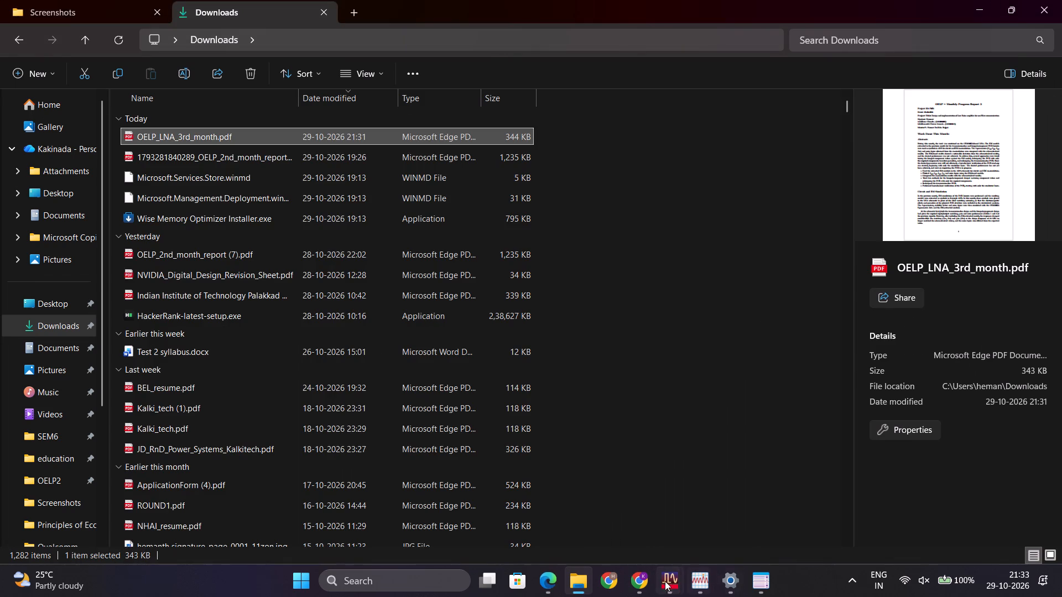
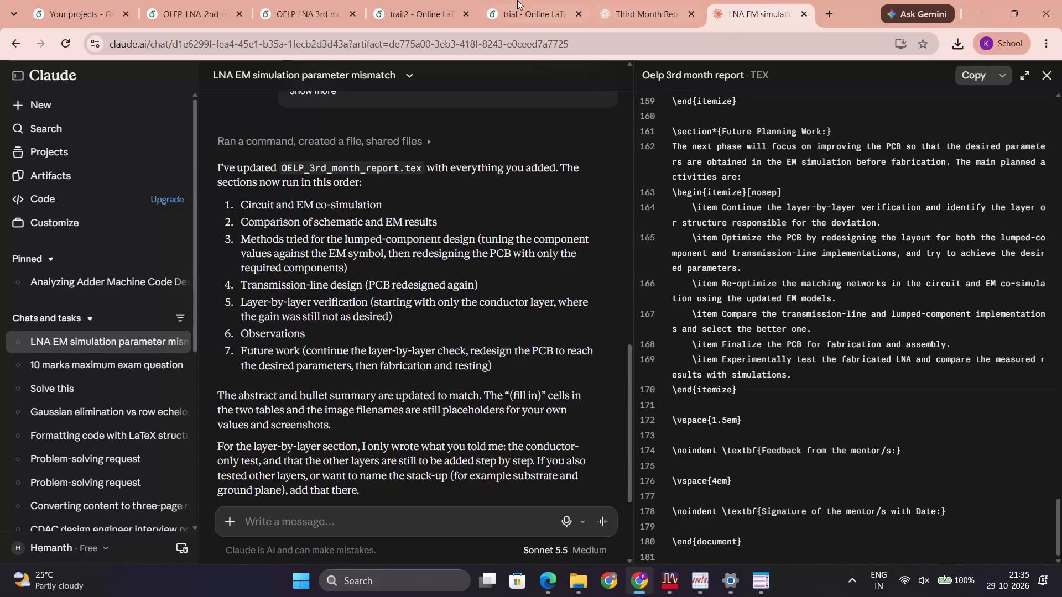
Close the Overleaf project, third-month report and LNA chat tabs in Chrome, leaving only a new tab.
click(502, 0)
click(178, 0)
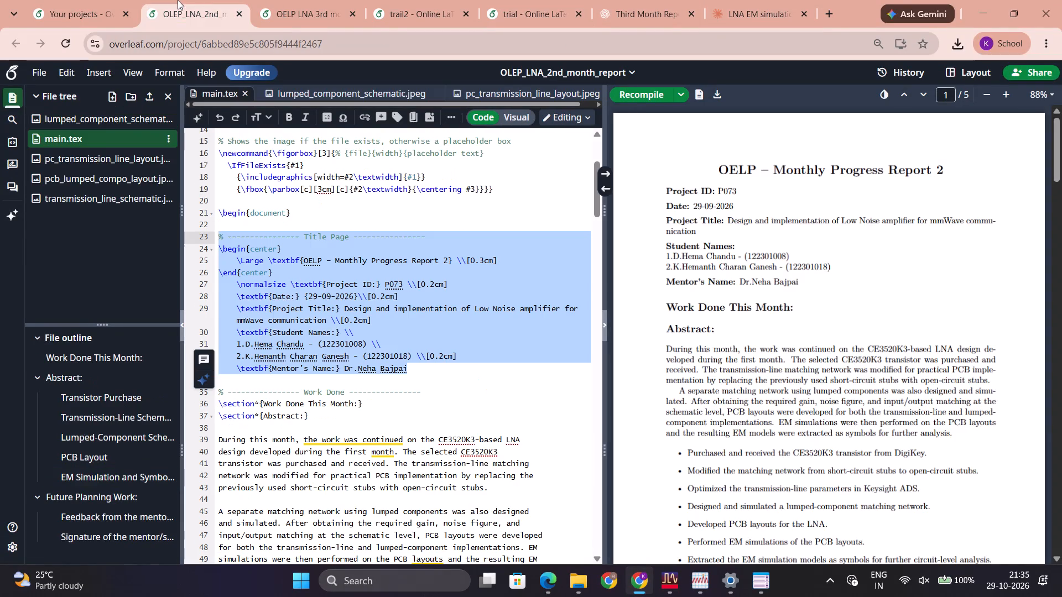
click(238, 17)
click(238, 17)
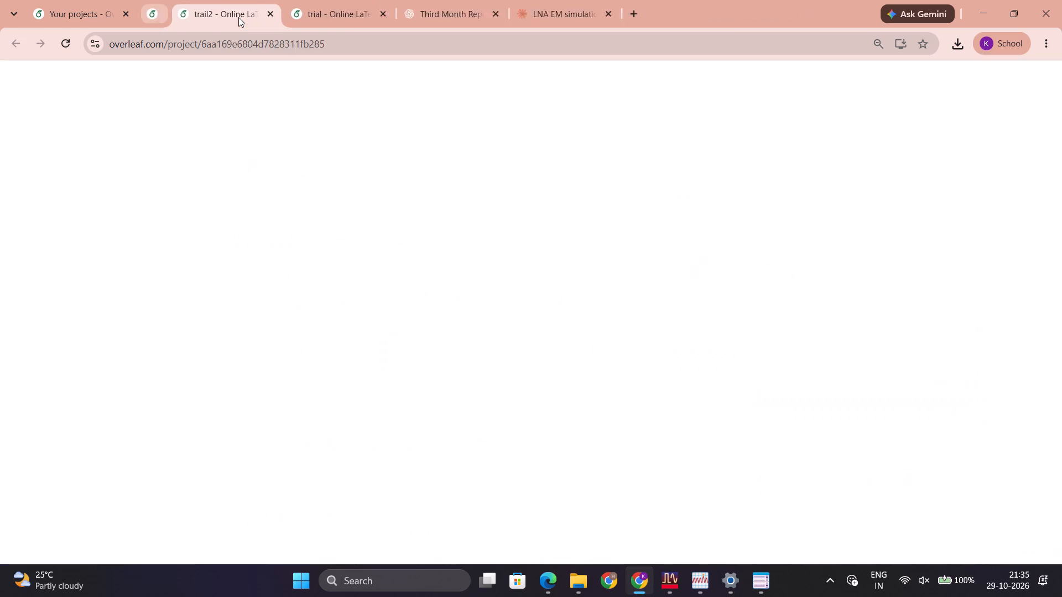
click(238, 17)
click(238, 17)
click(238, 17)
click(238, 17)
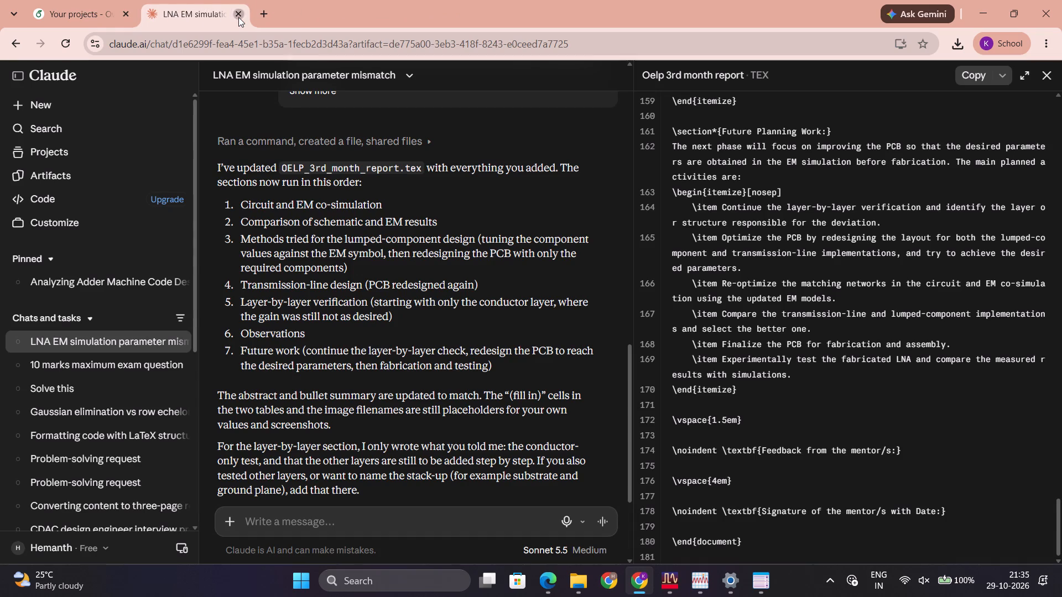
click(203, 7)
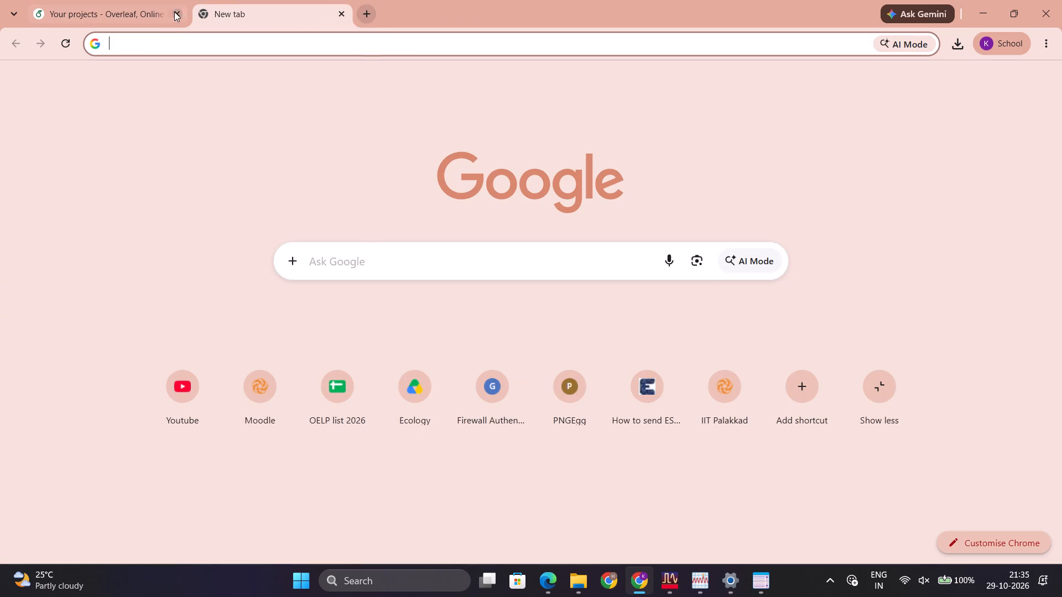
click(176, 13)
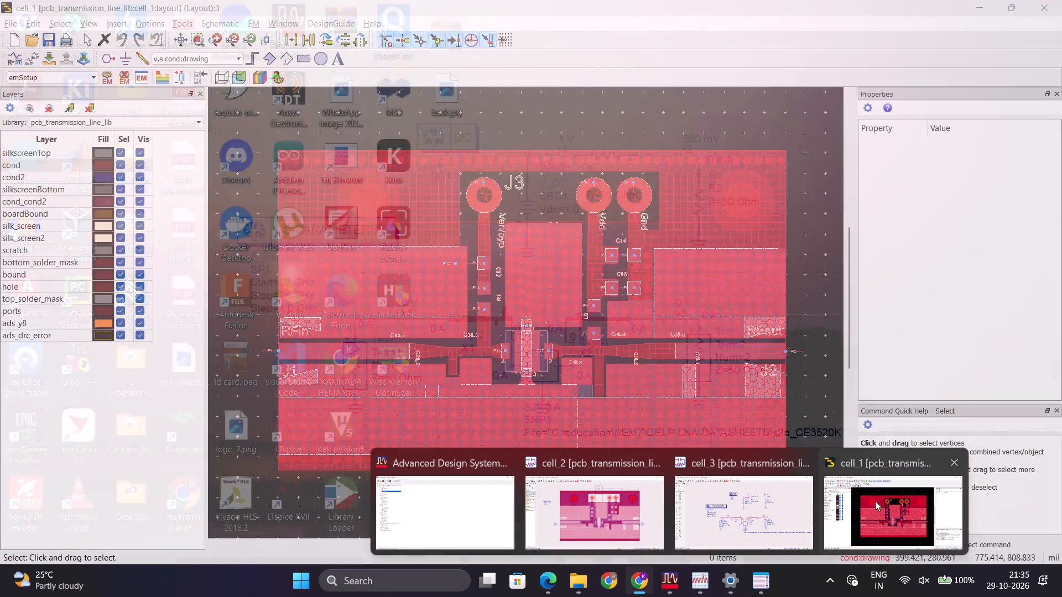
In Advanced Design System, close the cell_2 and cell_3 schematics and all data display windows, keeping the cell_1 layout open.
click(882, 506)
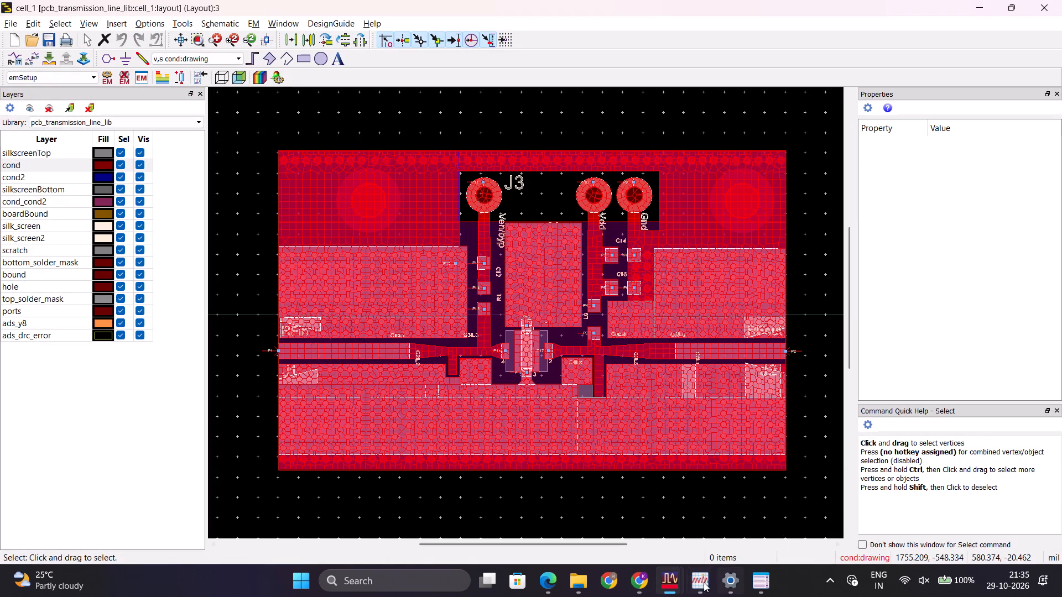
click(614, 528)
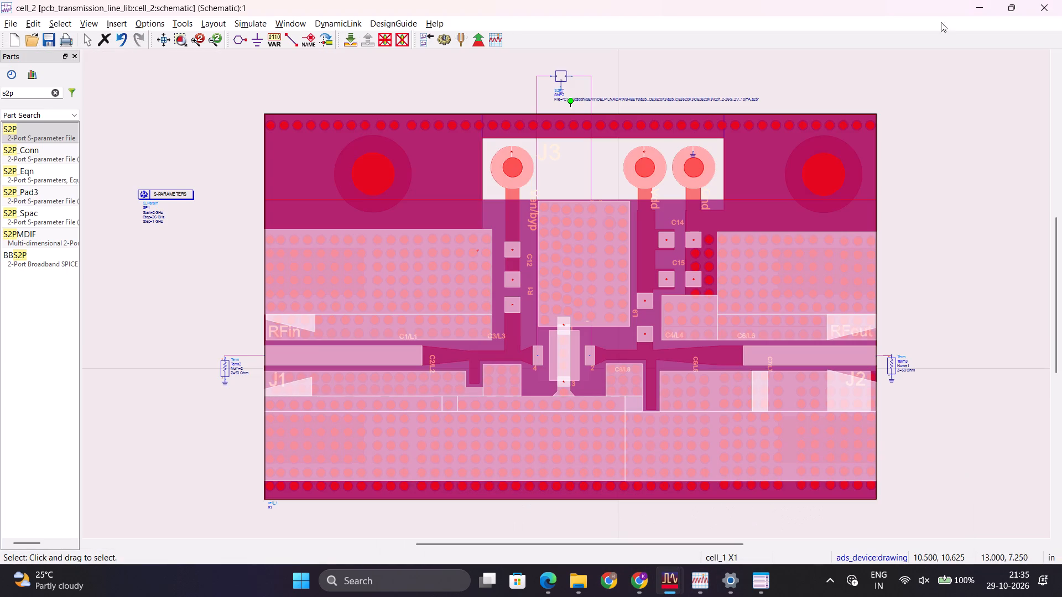
click(1052, 0)
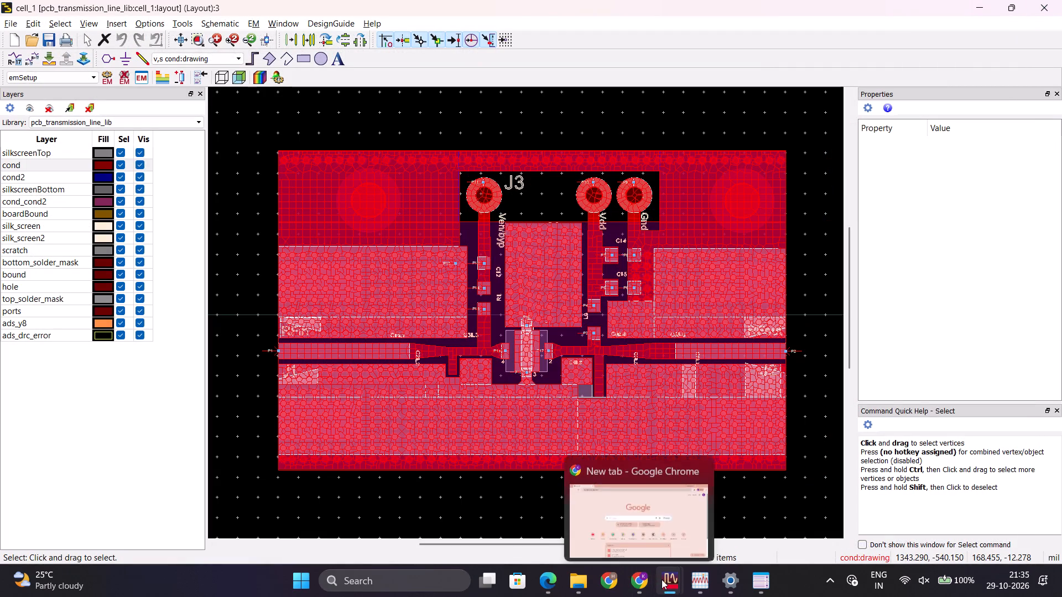
click(629, 514)
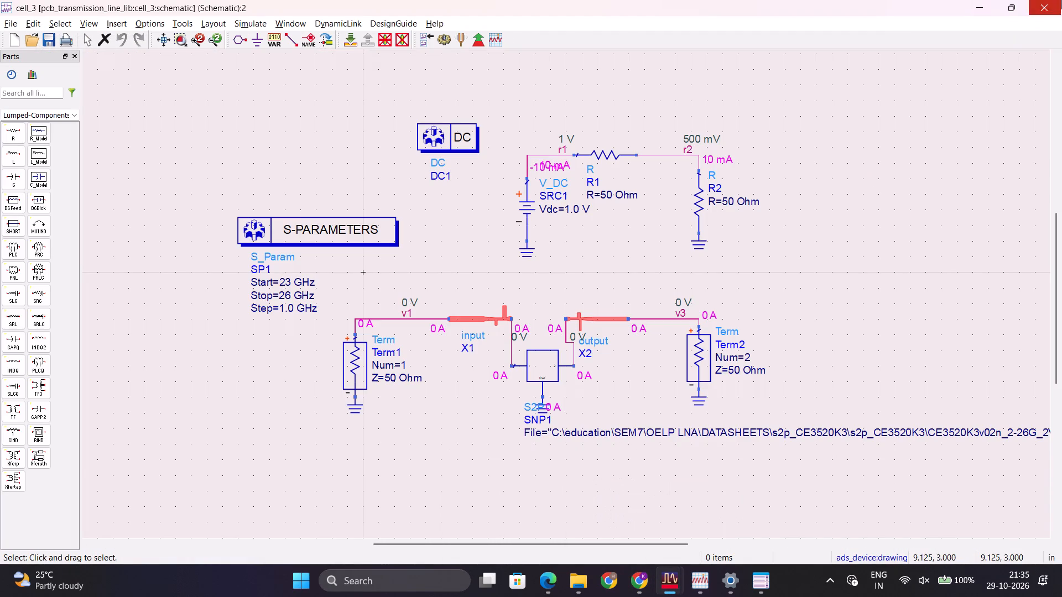
click(1061, 0)
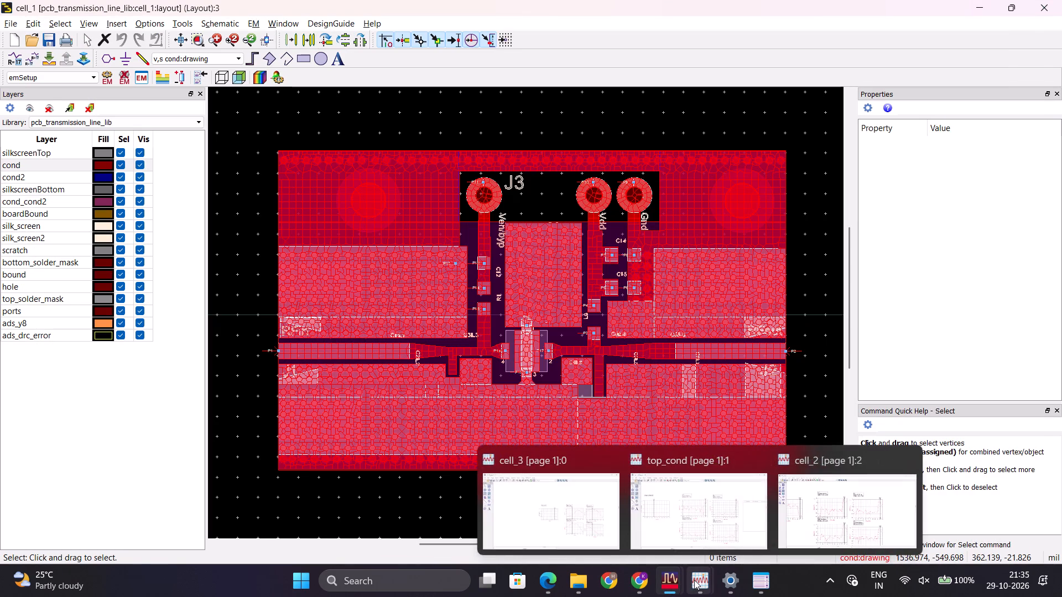
right_click(694, 580)
click(710, 544)
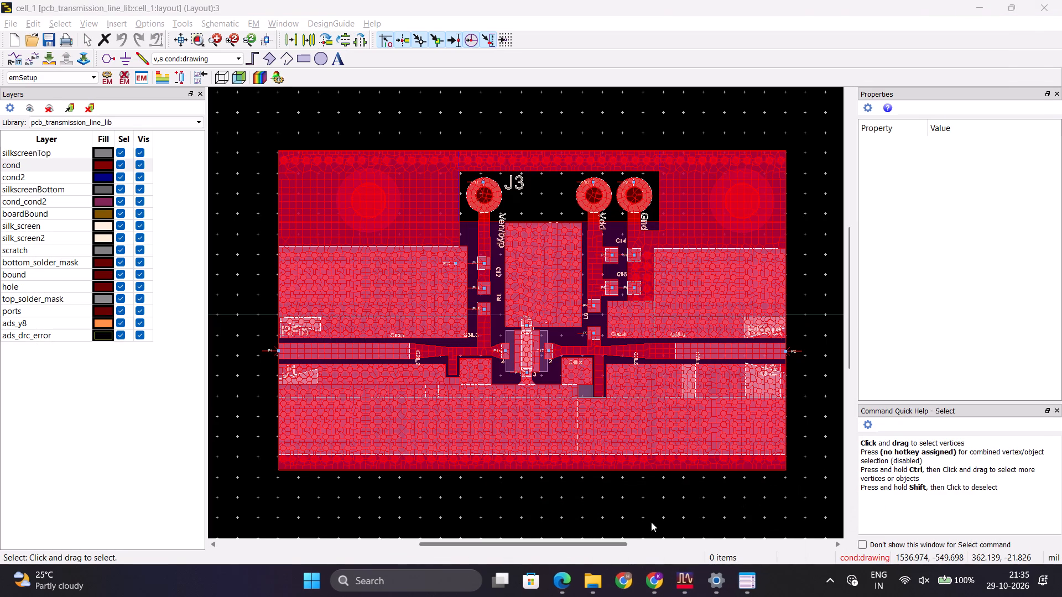
Collapse all the expanded cells in the pcb_transmission_line_wrk folder tree of the ADS main window.
click(691, 585)
click(622, 504)
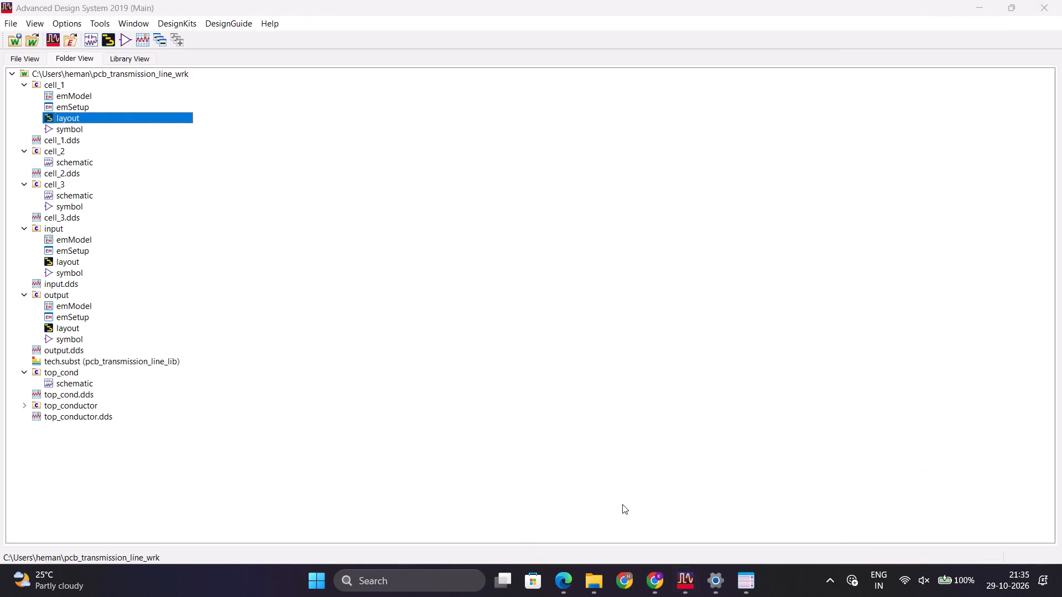
click(77, 448)
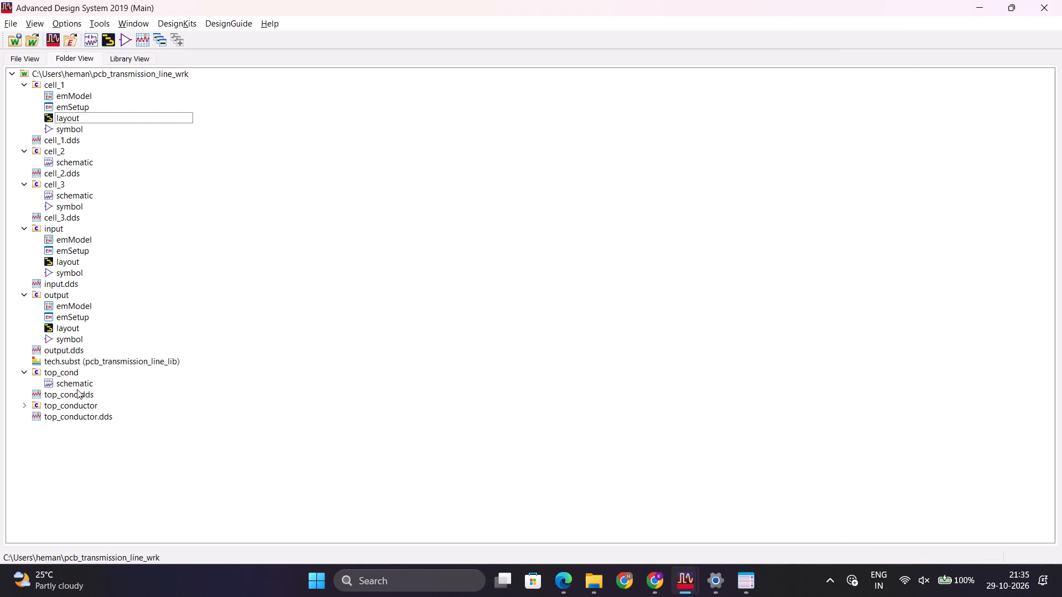
click(63, 465)
click(66, 448)
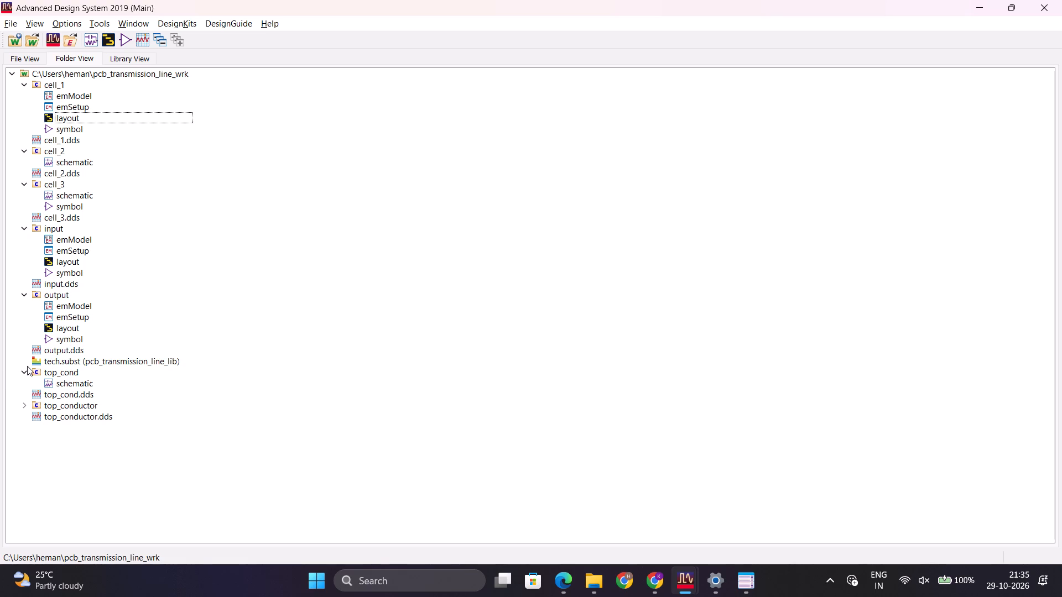
click(21, 372)
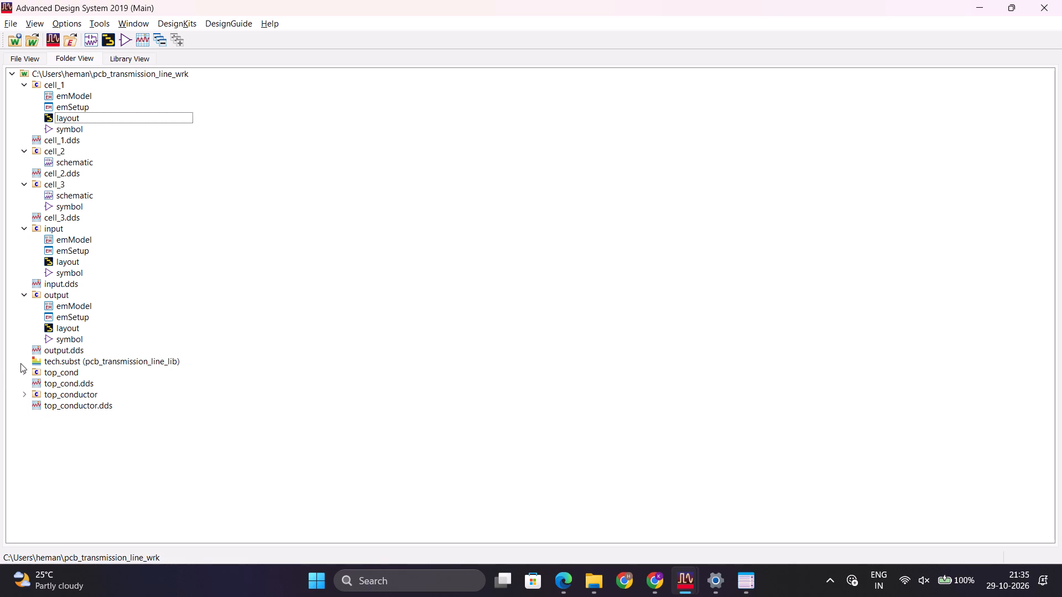
click(25, 376)
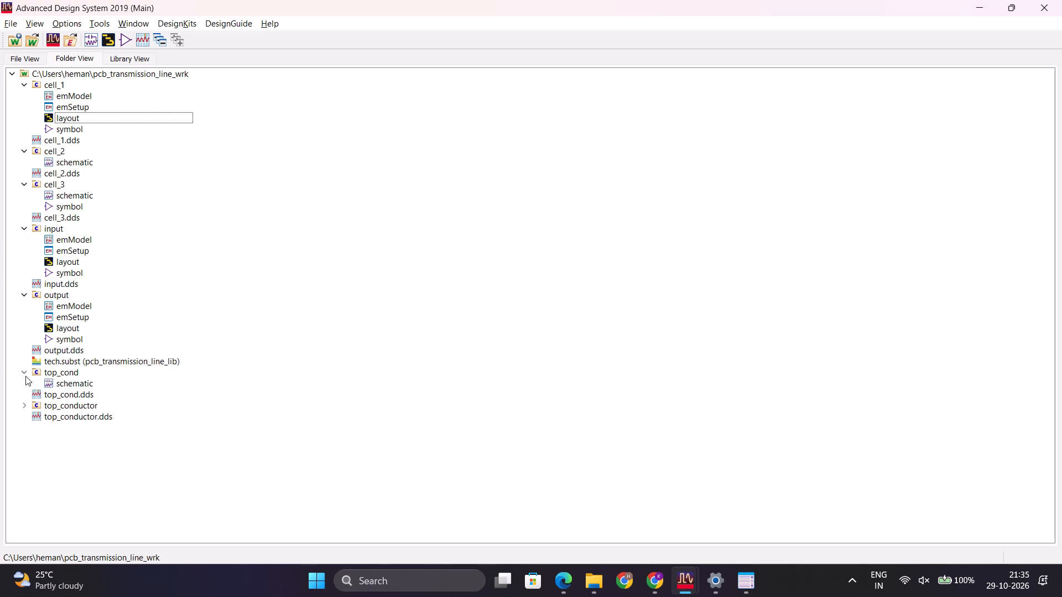
click(25, 376)
click(21, 296)
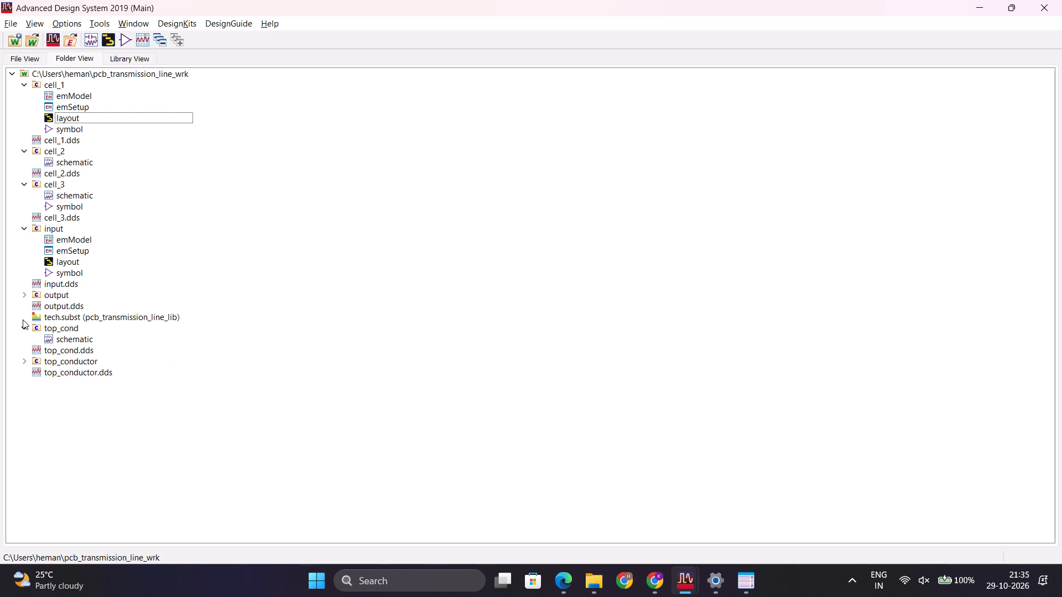
click(24, 326)
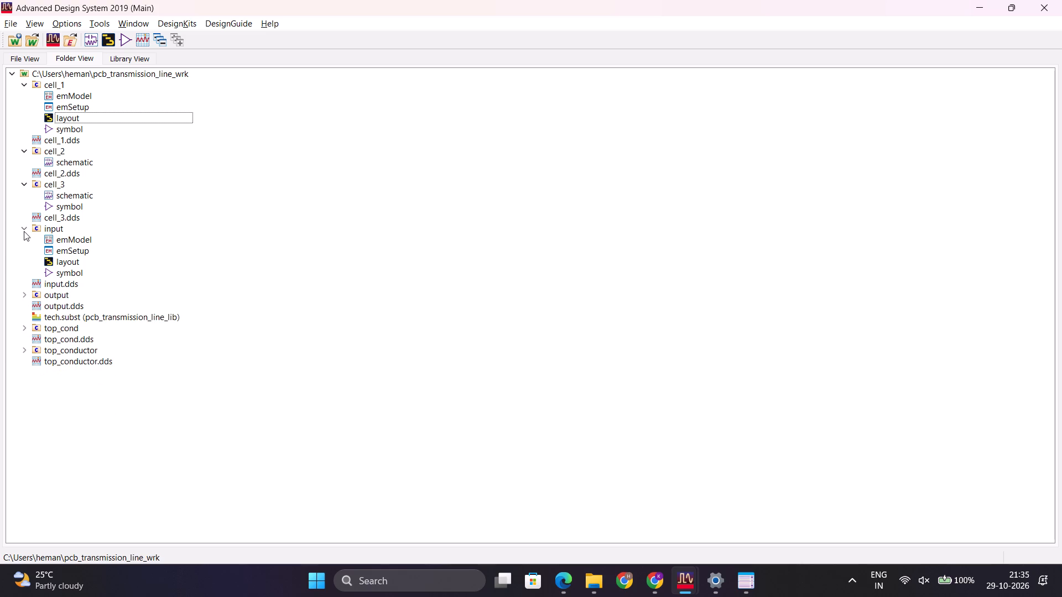
click(24, 231)
click(24, 183)
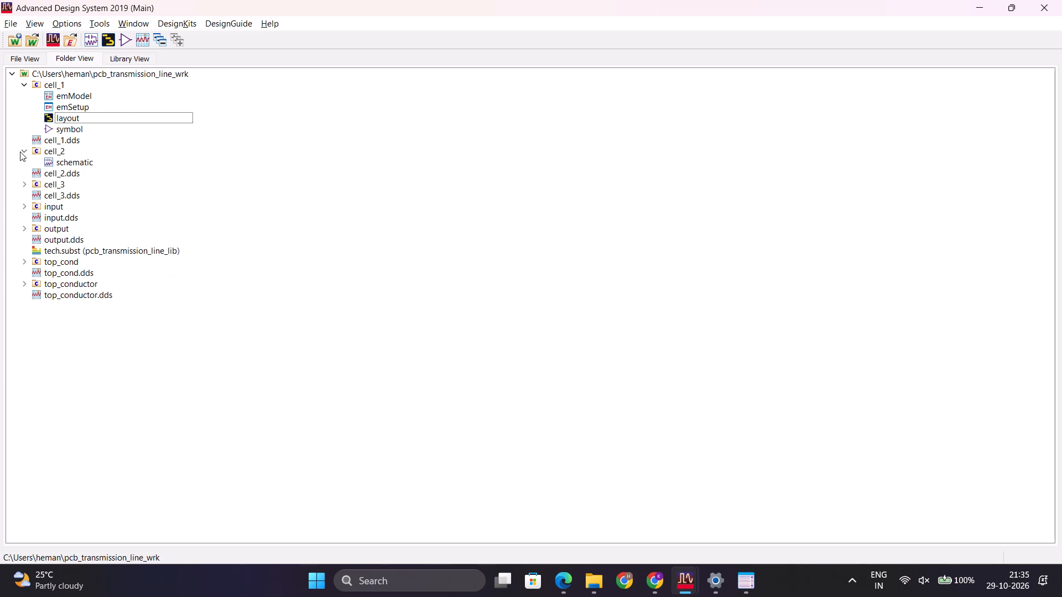
click(20, 151)
click(27, 88)
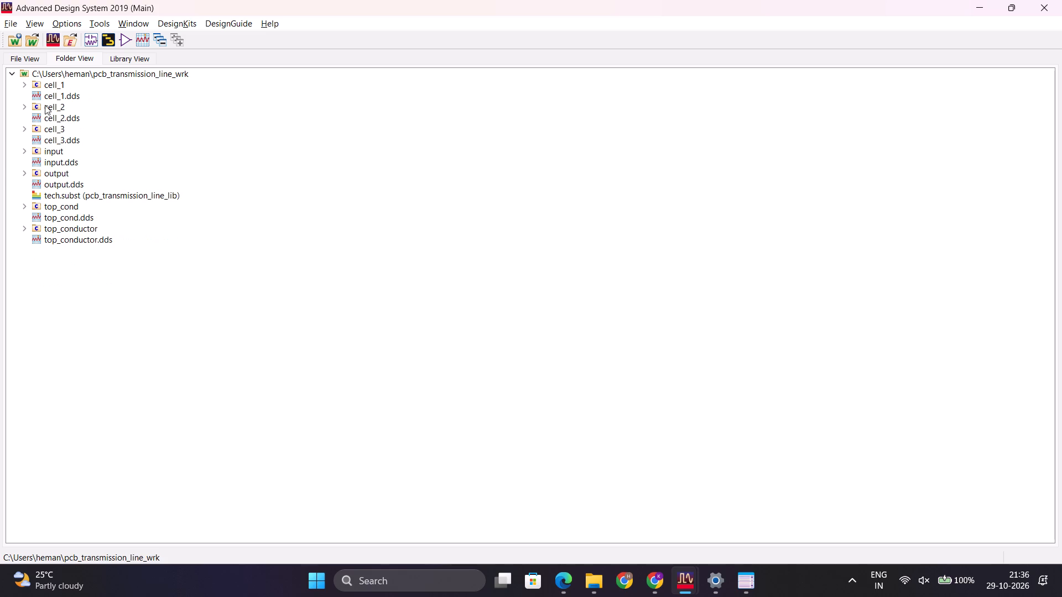
click(24, 231)
click(24, 231)
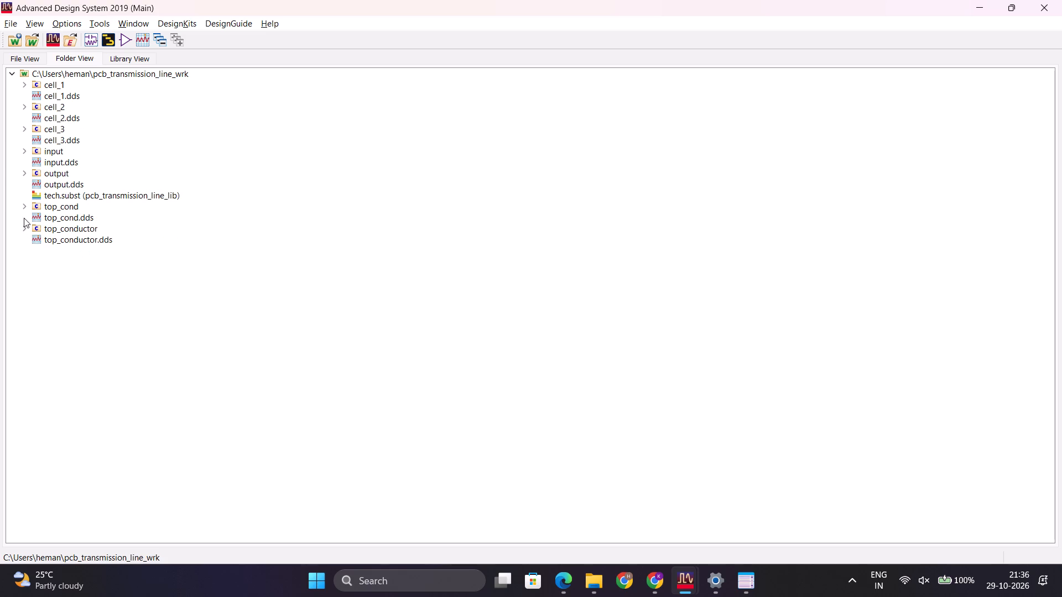
click(25, 206)
click(25, 206)
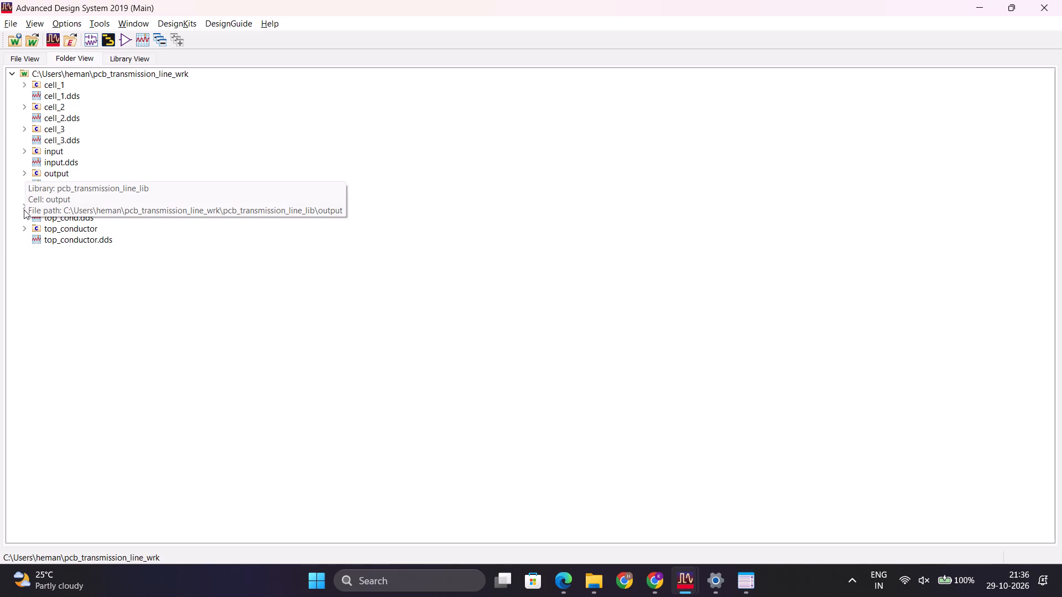
click(88, 317)
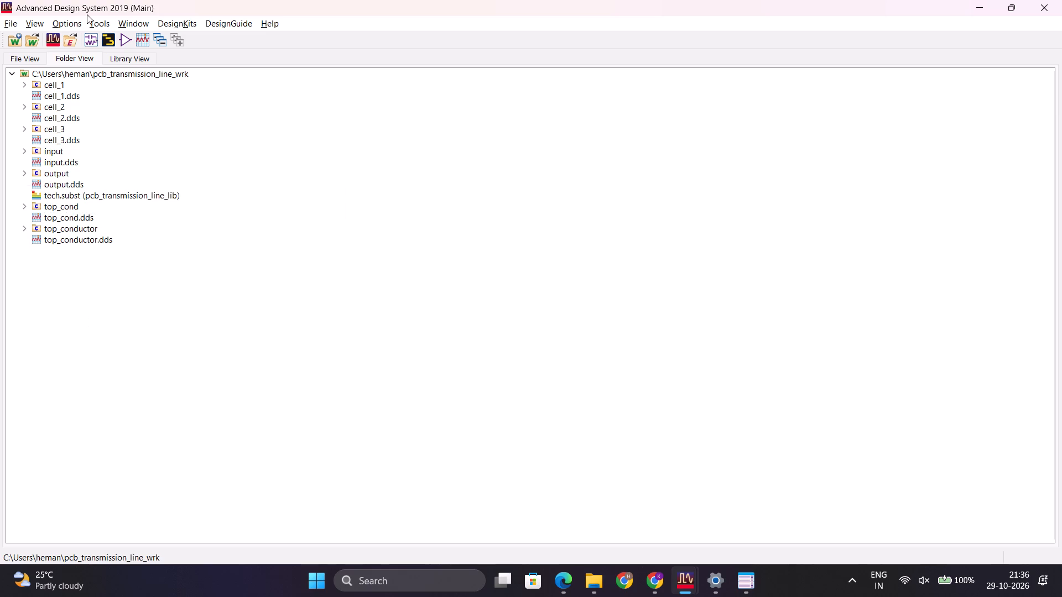
Create a new layout in pcb_transmission_line_lib with the cell name choppedPCB.
click(75, 23)
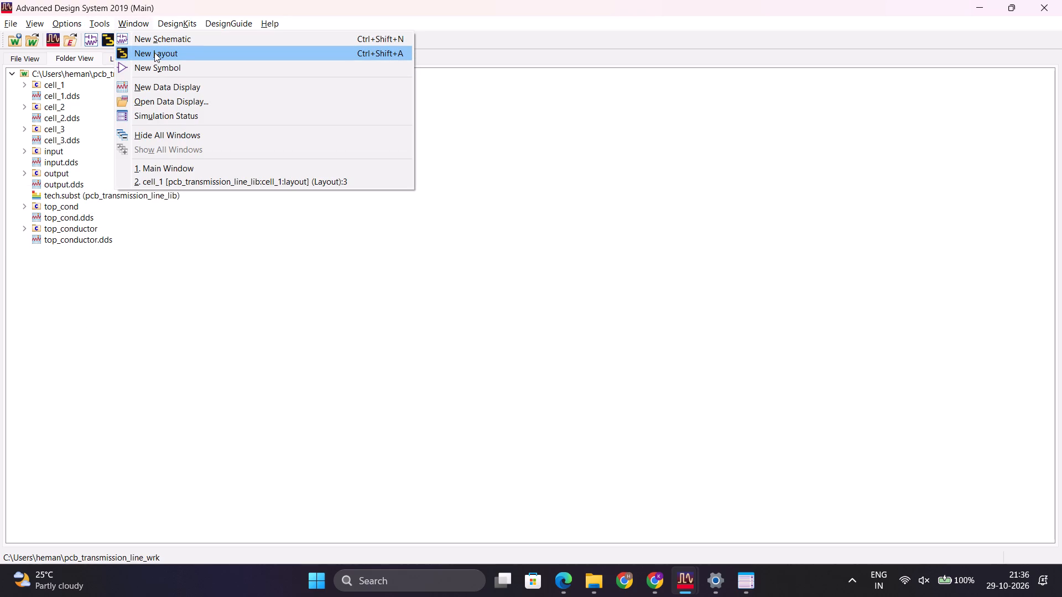
click(154, 53)
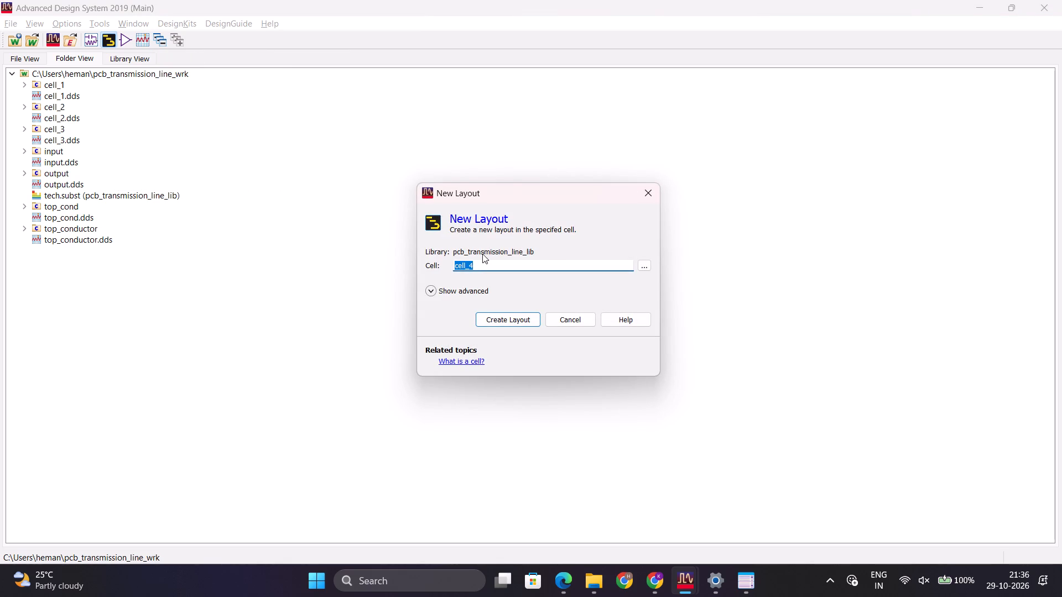
text(cho)
text(pped)
text(PCB)
key(Return)
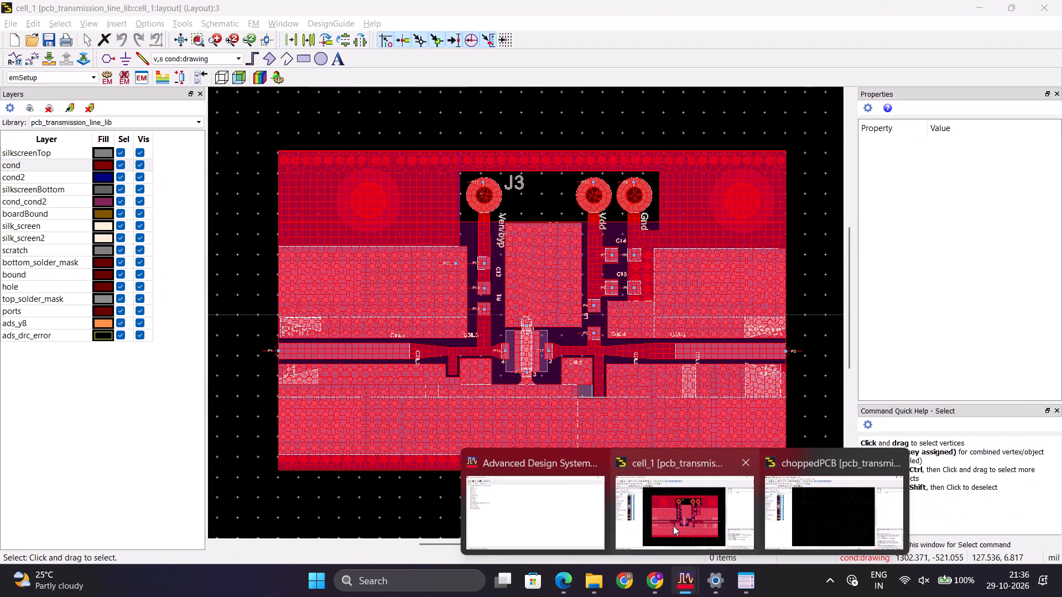
Copy all objects of the cell_1 layout and switch to the empty choppedPCB layout.
click(673, 526)
click(232, 264)
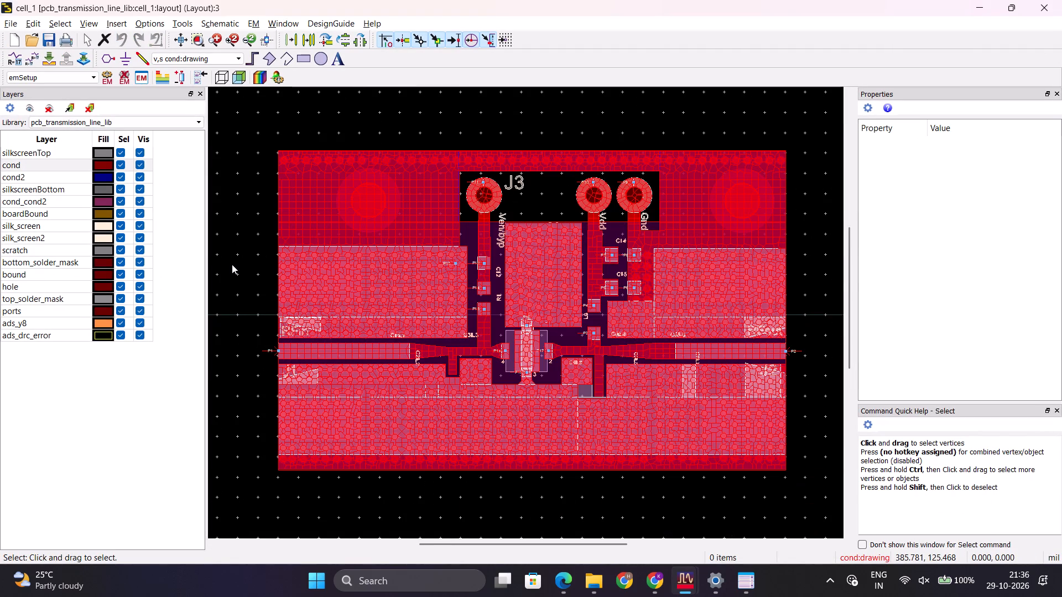
key(ctrl+a)
key(ctrl+c)
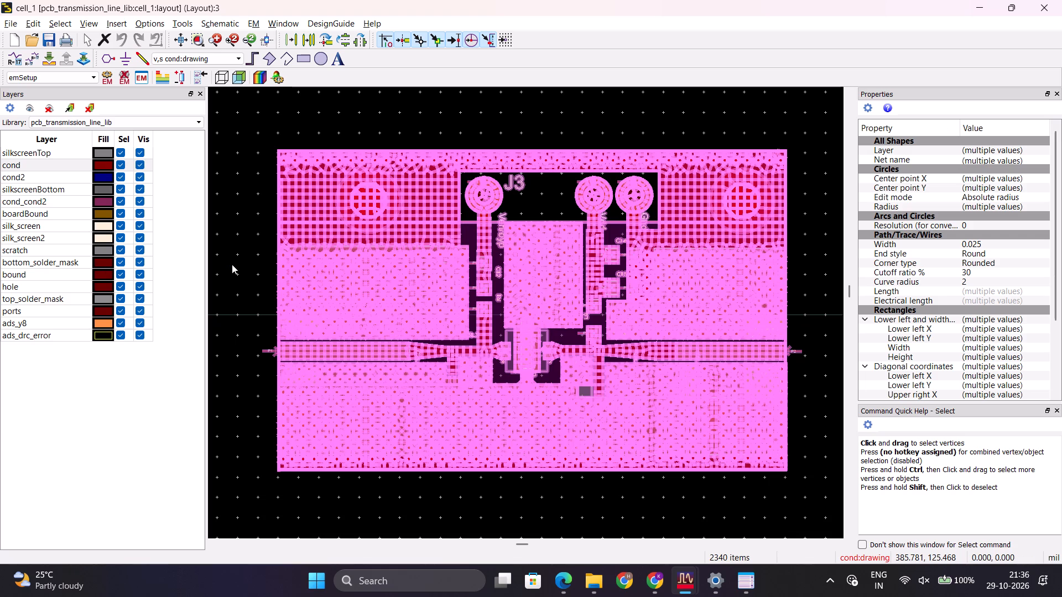
key(alt+Tab)
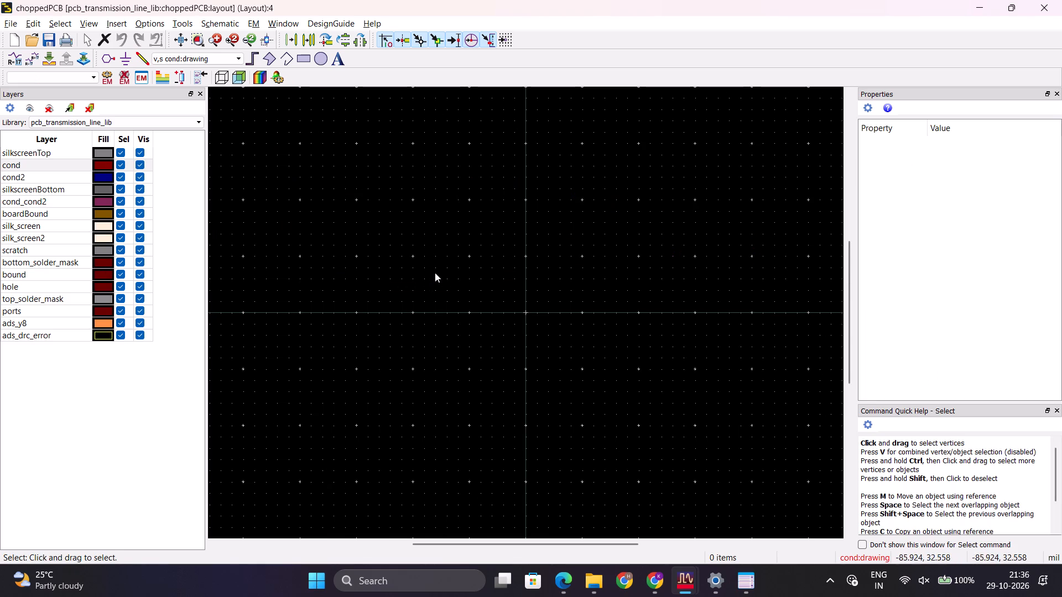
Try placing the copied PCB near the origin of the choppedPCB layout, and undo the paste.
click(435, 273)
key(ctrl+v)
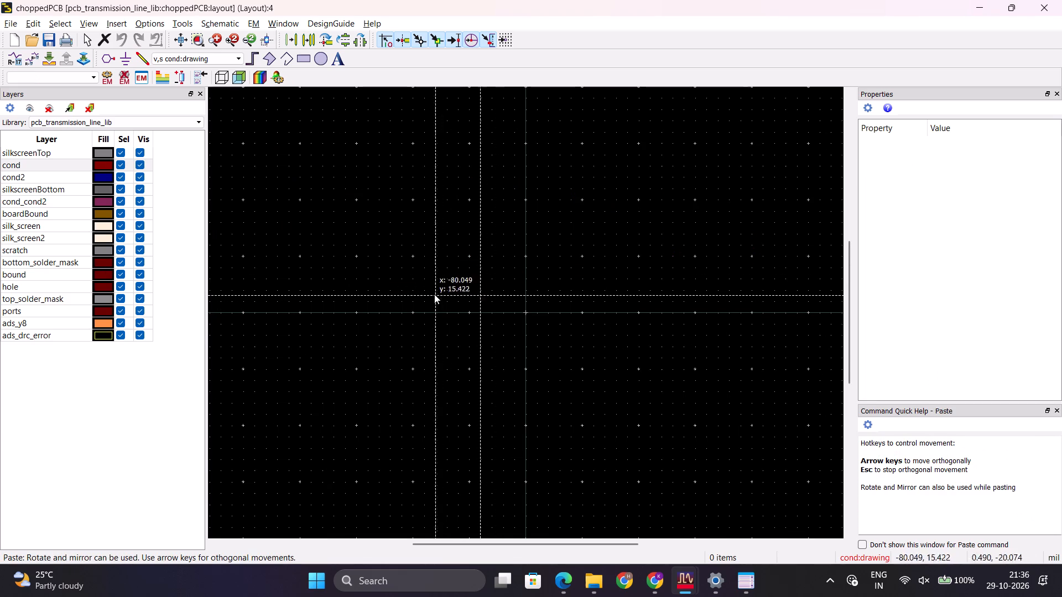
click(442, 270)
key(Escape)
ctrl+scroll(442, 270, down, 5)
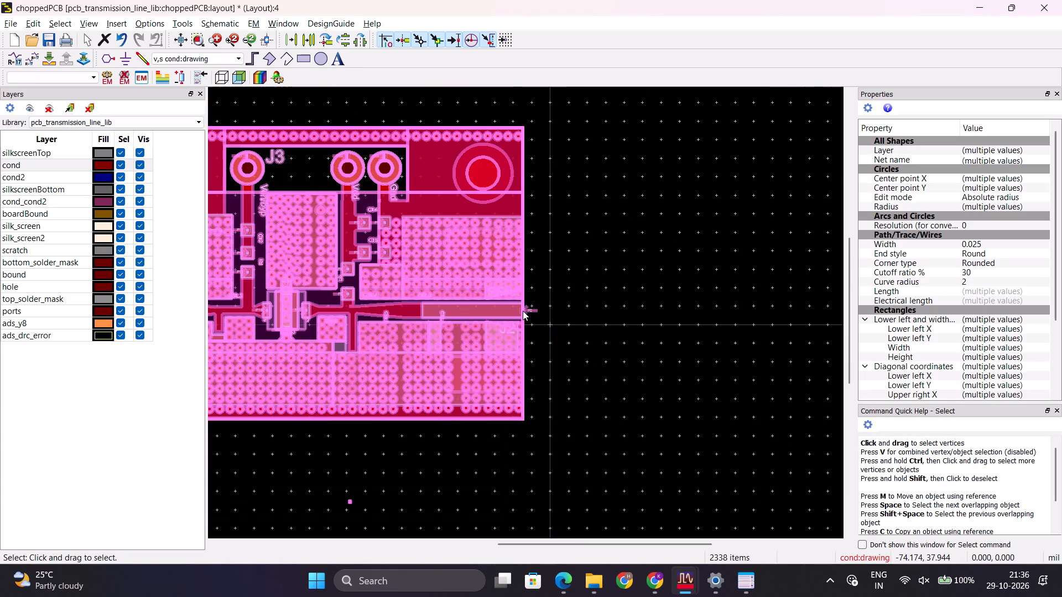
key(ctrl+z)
Paste the copied PCB around the origin of the choppedPCB layout, placing the RFout edge at about x 607, y 4 mil.
key(ctrl+v)
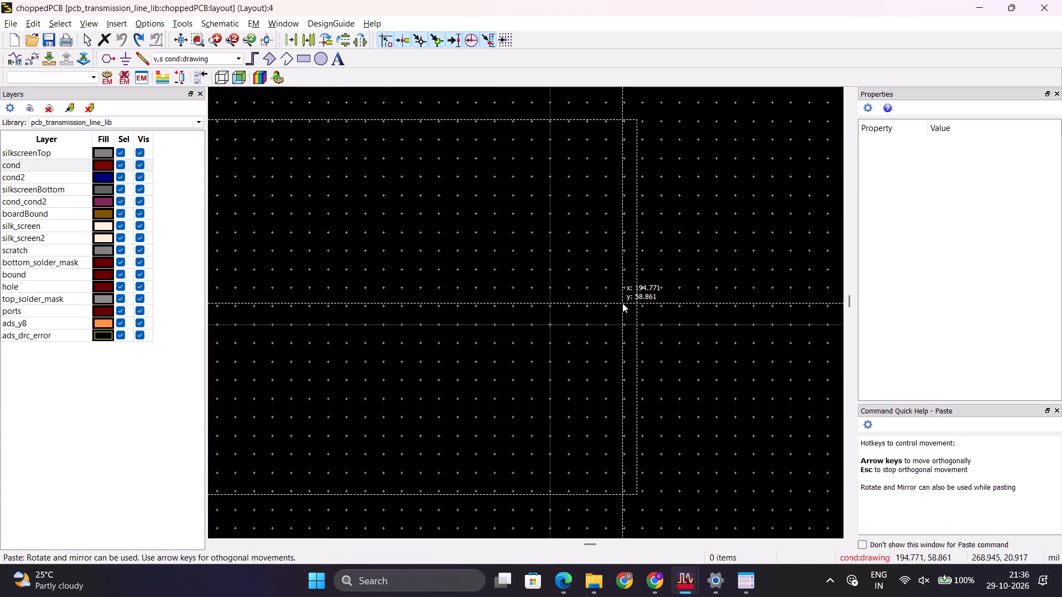
click(775, 323)
key(Escape)
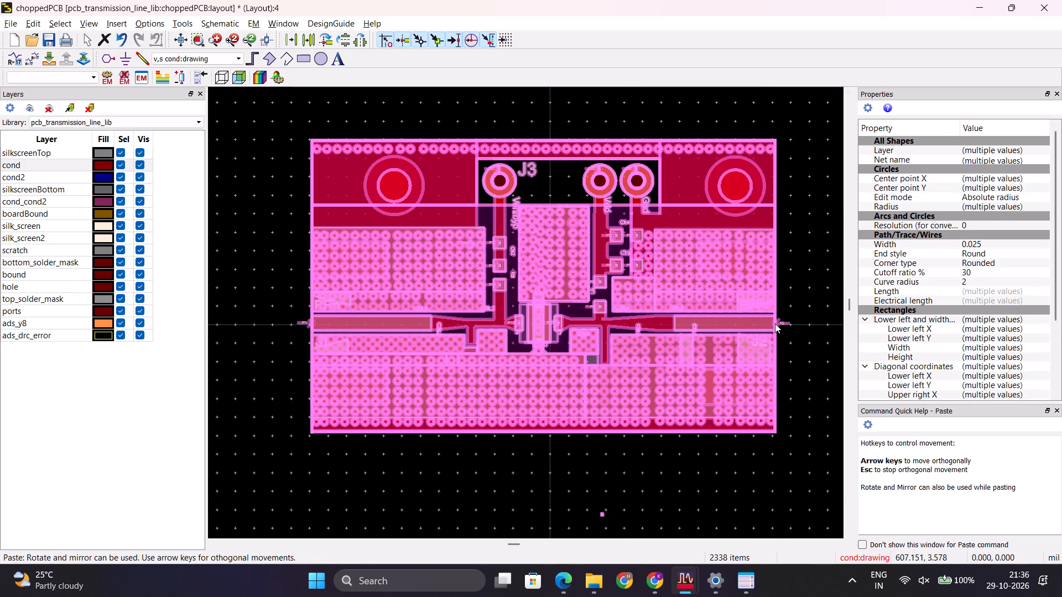
click(822, 260)
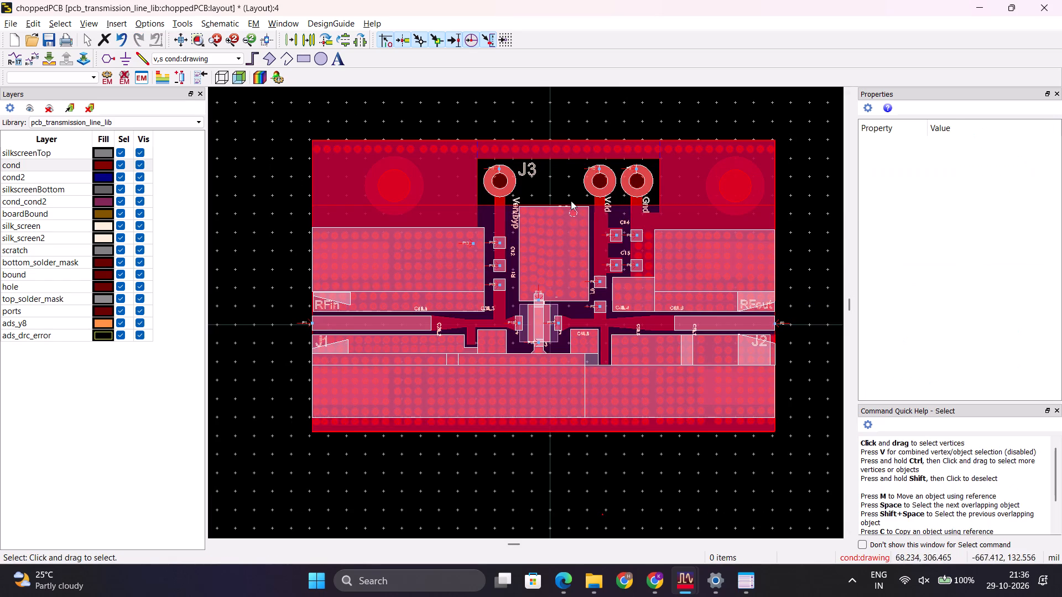
Capture a screenshot showing the entire pasted board in the choppedPCB layout.
ctrl+scroll(567, 185, up, 2)
ctrl+scroll(535, 280, down, 3)
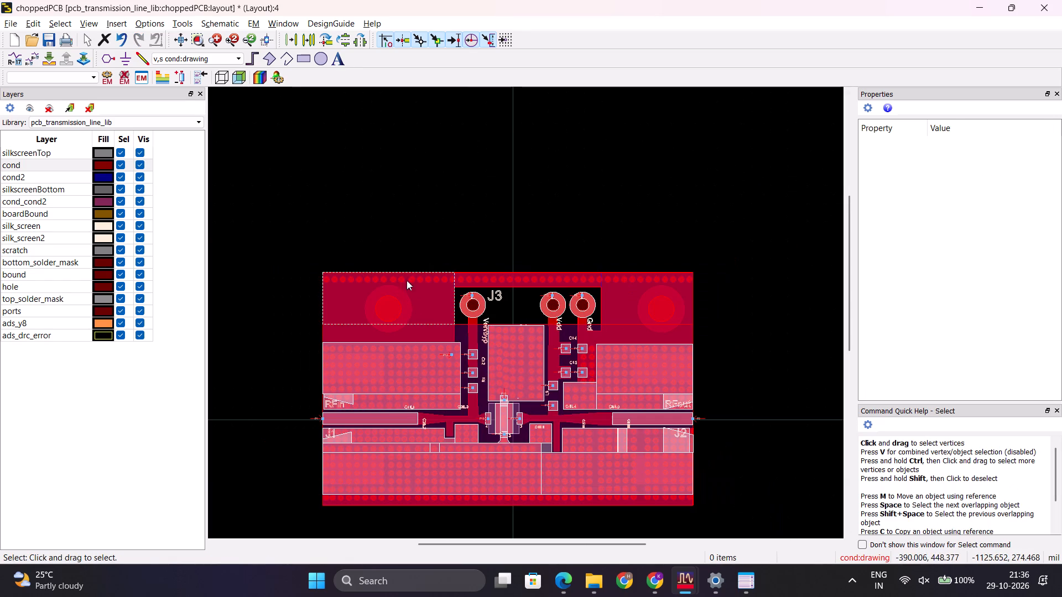
click(473, 223)
ctrl+scroll(473, 223, up, 2)
ctrl+scroll(569, 420, down, 5)
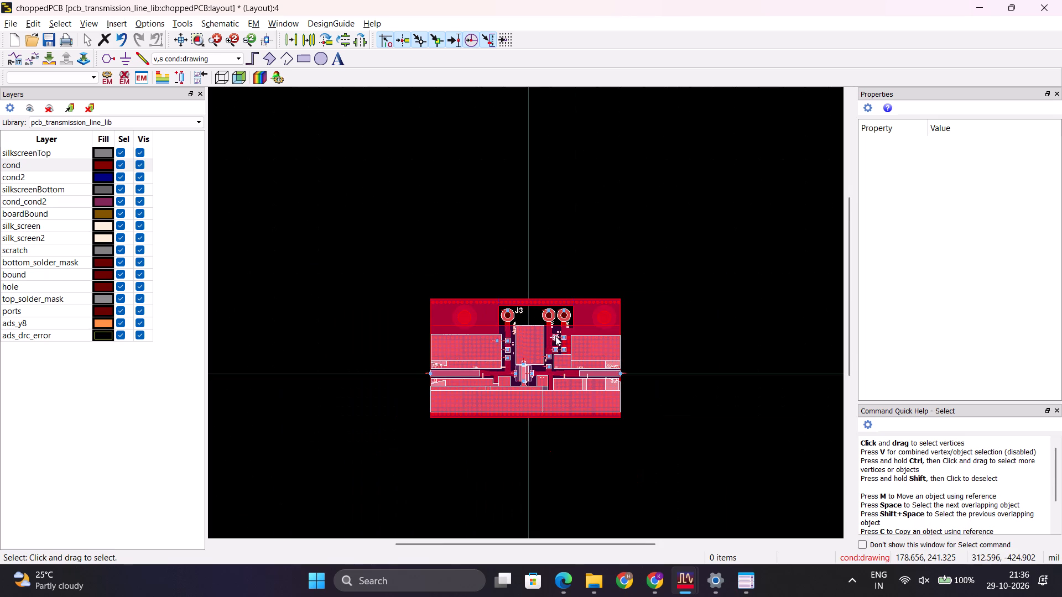
ctrl+scroll(555, 336, up, 6)
ctrl+scroll(525, 312, down, 3)
ctrl+scroll(426, 317, up, 2)
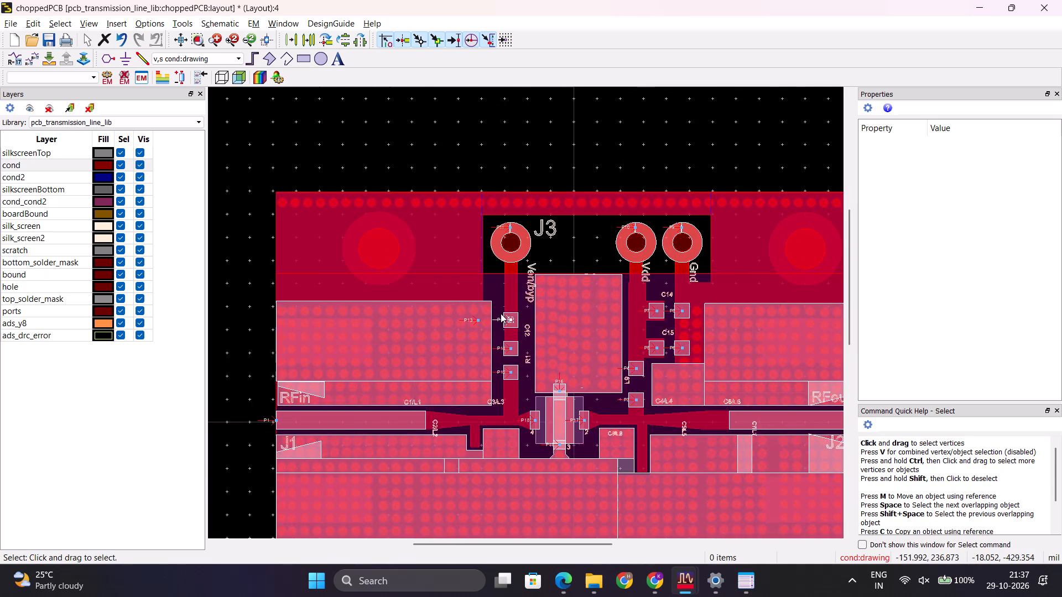
ctrl+scroll(501, 313, down, 2)
key(super+Print)
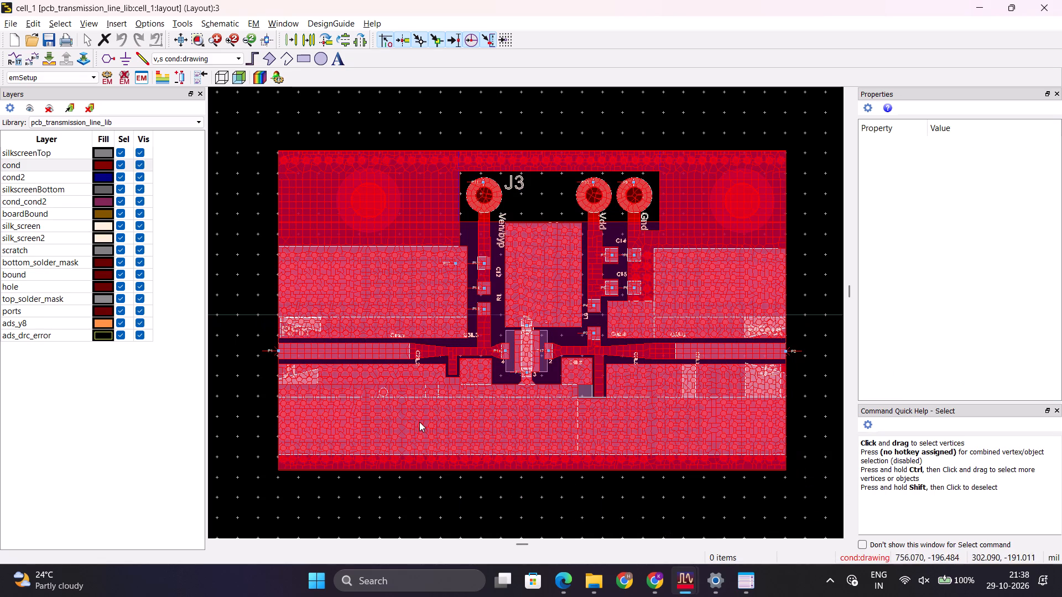
In the choppedPCB layout, delete the silkscreenTop rectangle around the central device footprint between the RF input and output lines.
click(680, 572)
click(801, 490)
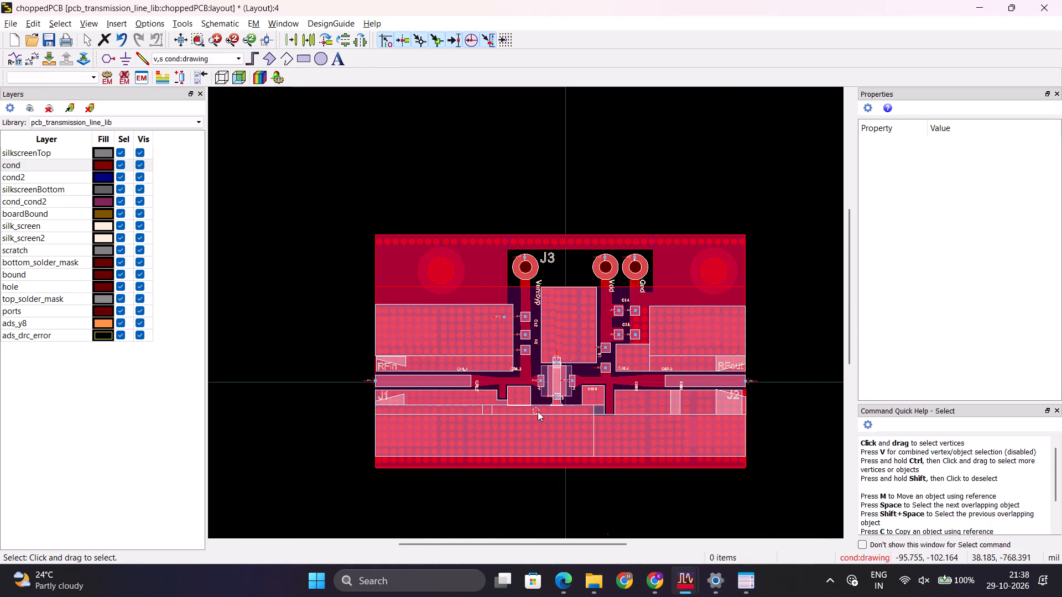
scroll(538, 411, up, 4)
scroll(526, 319, down, 1)
click(583, 275)
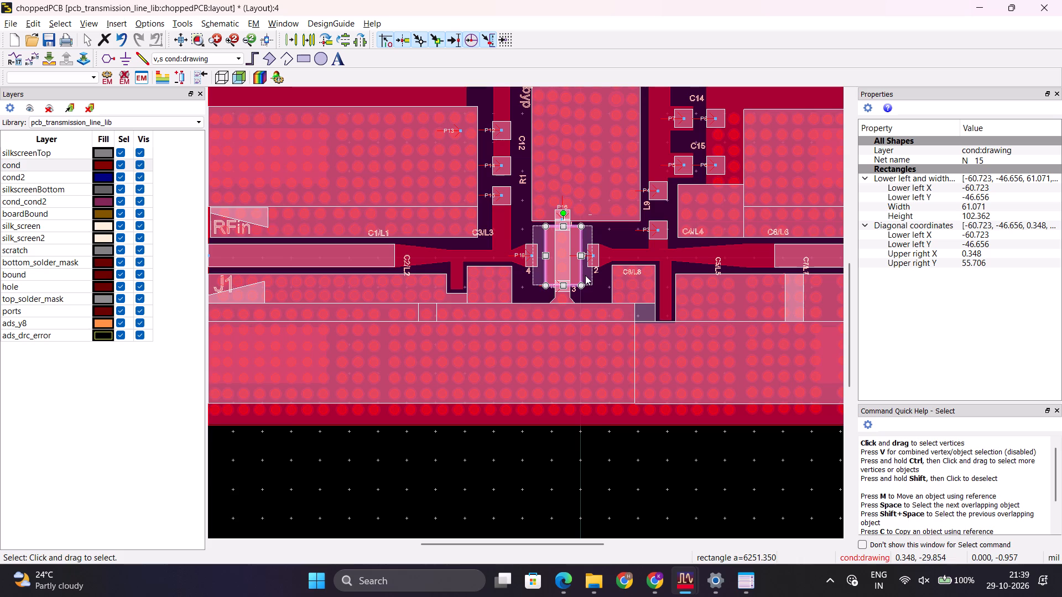
click(586, 275)
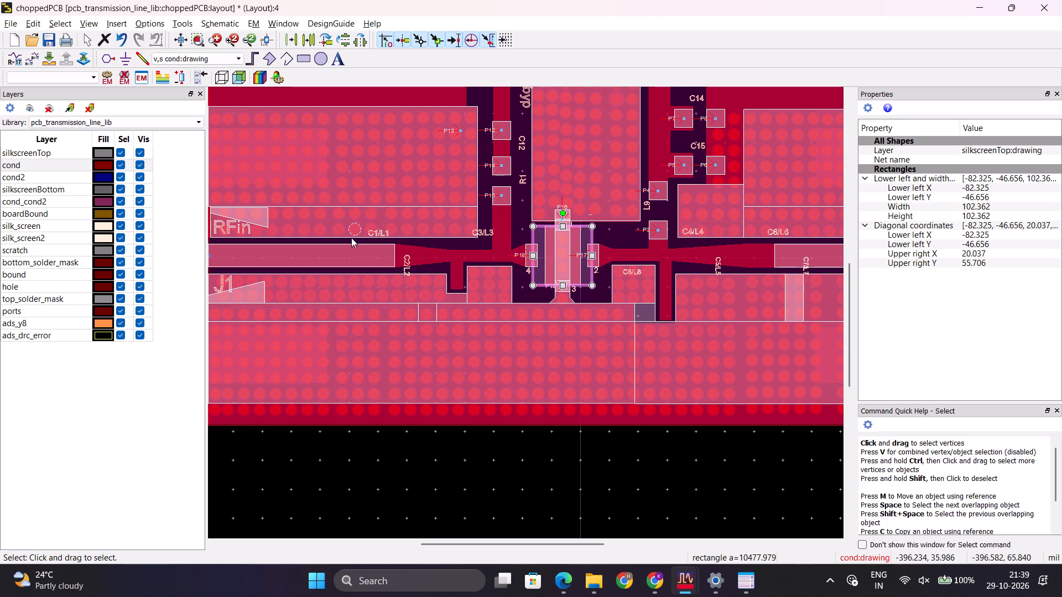
key(Delete)
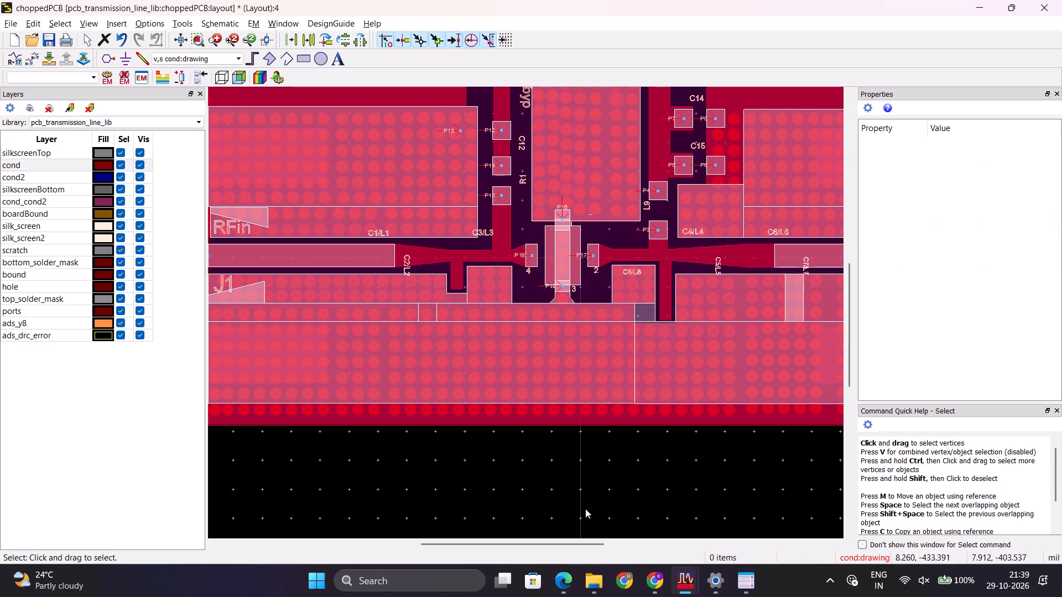
click(585, 509)
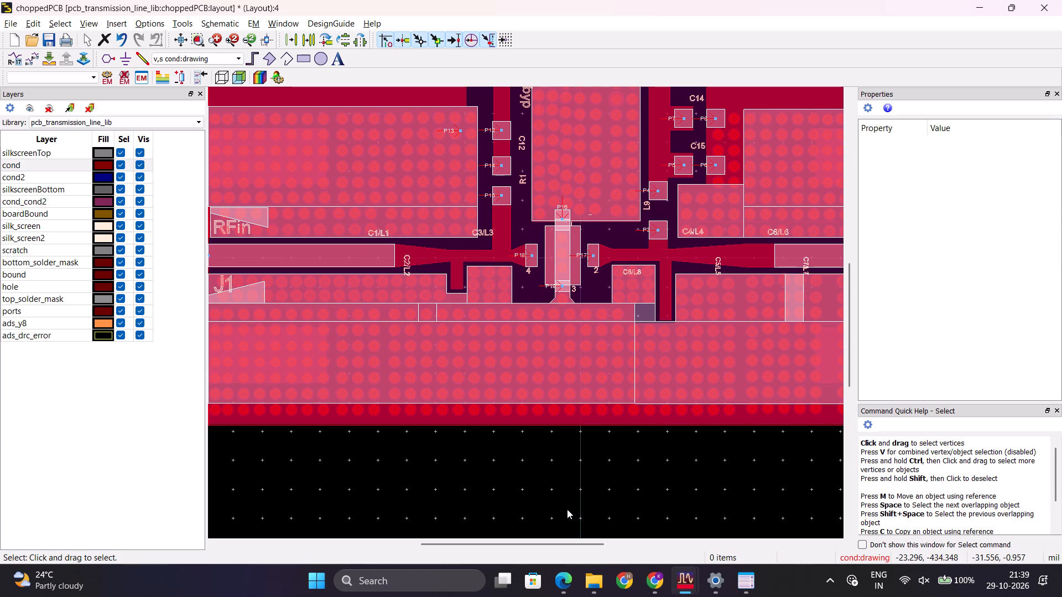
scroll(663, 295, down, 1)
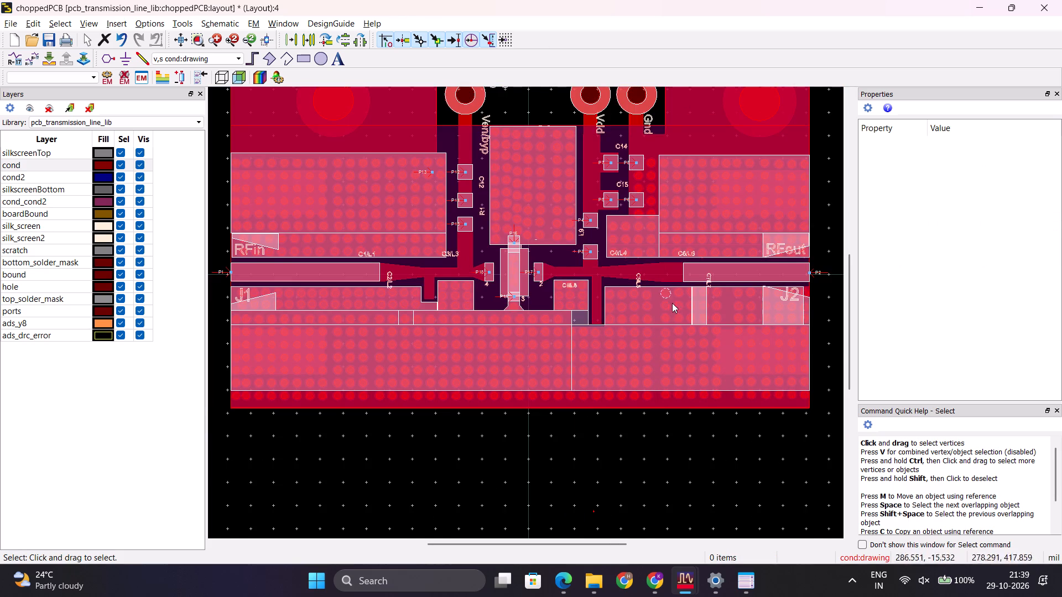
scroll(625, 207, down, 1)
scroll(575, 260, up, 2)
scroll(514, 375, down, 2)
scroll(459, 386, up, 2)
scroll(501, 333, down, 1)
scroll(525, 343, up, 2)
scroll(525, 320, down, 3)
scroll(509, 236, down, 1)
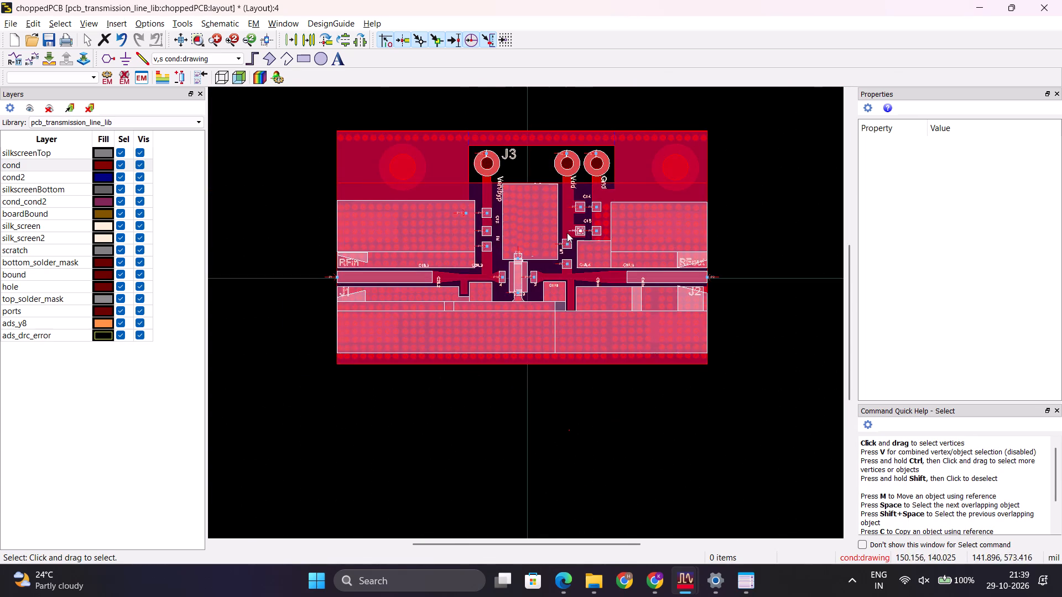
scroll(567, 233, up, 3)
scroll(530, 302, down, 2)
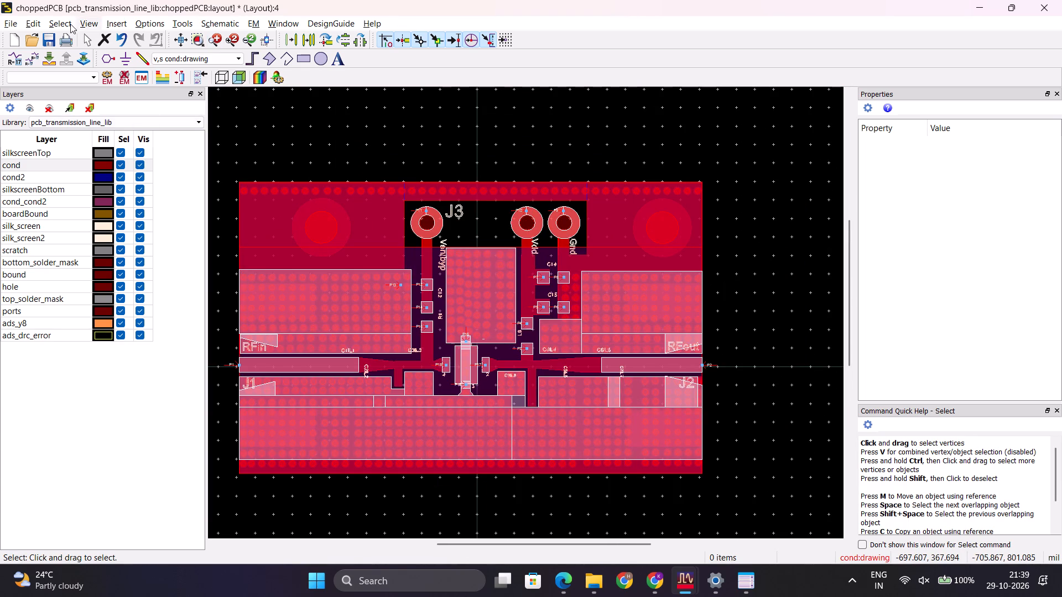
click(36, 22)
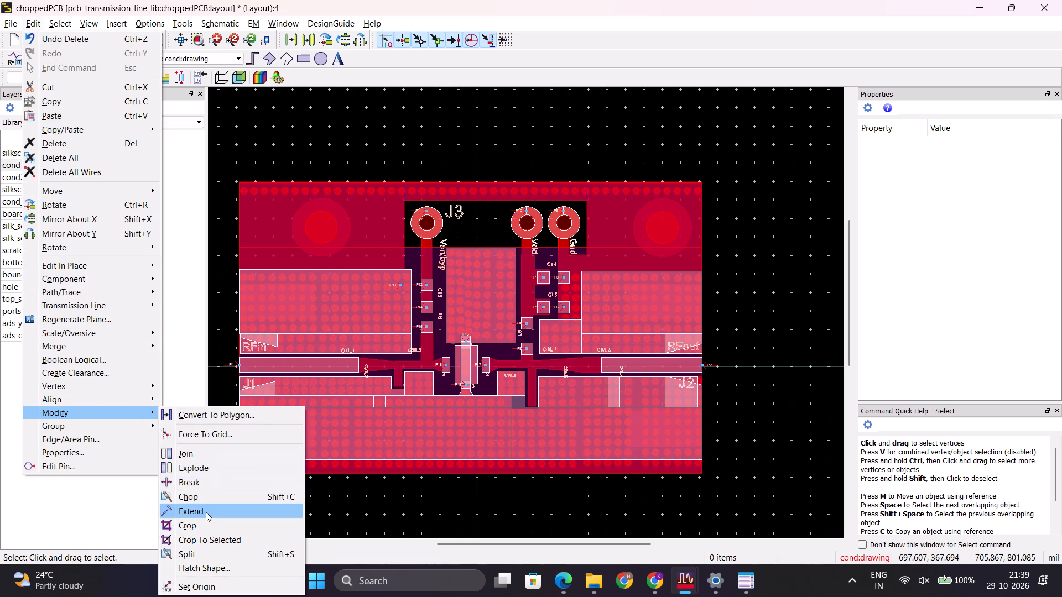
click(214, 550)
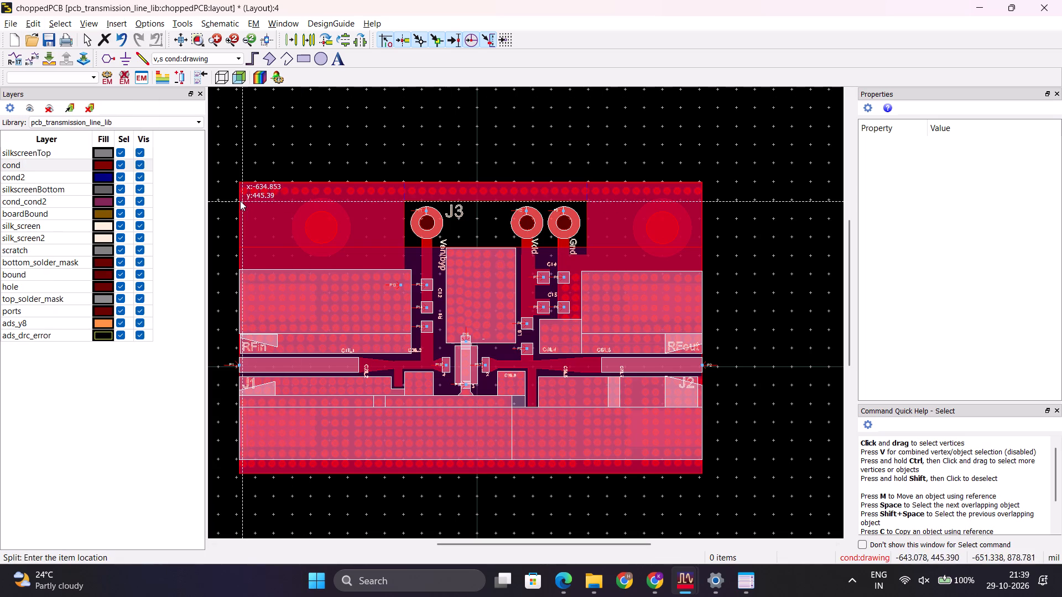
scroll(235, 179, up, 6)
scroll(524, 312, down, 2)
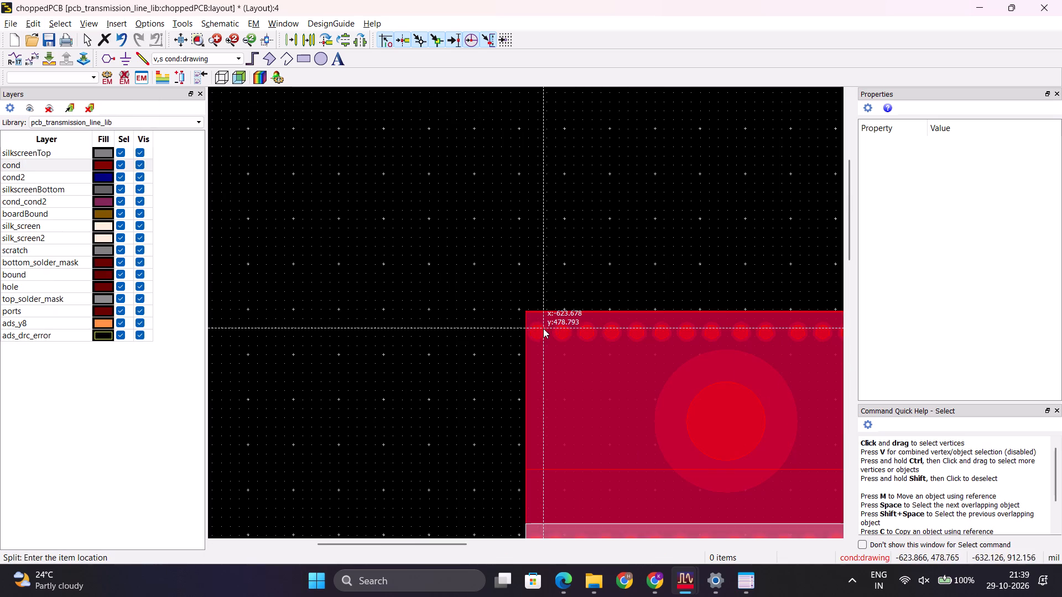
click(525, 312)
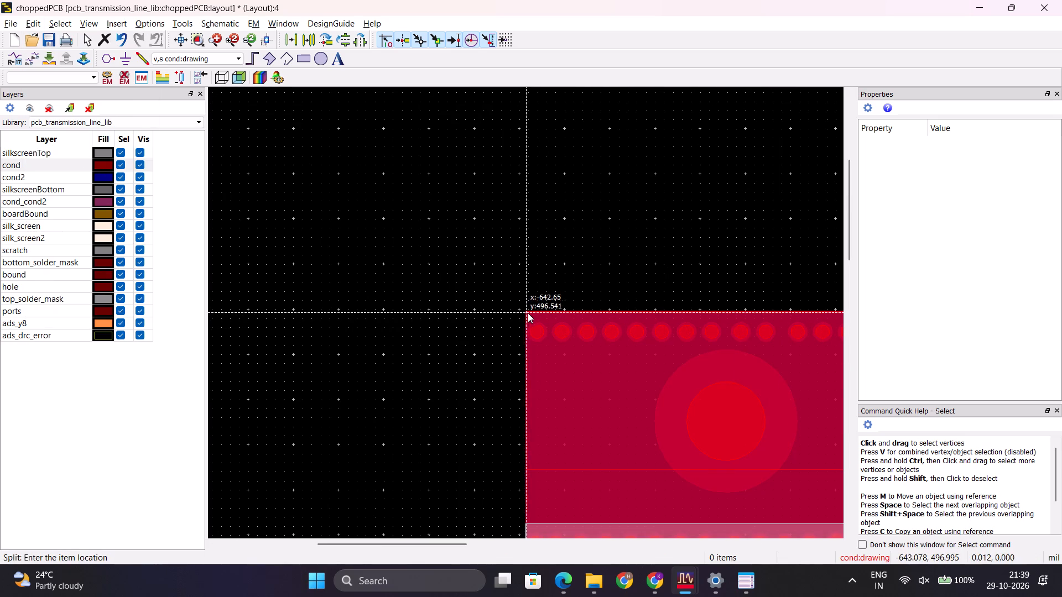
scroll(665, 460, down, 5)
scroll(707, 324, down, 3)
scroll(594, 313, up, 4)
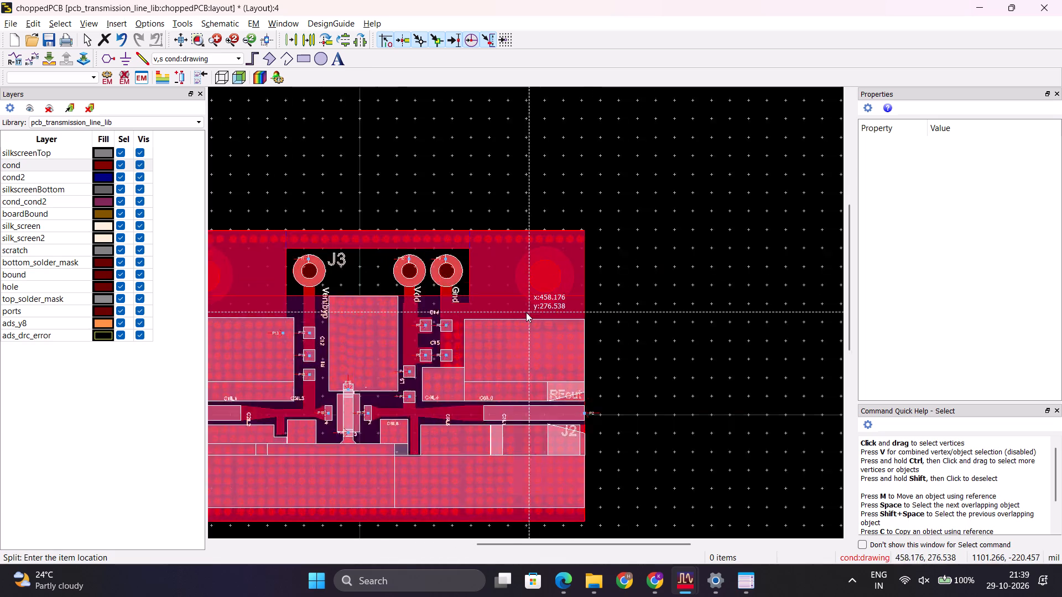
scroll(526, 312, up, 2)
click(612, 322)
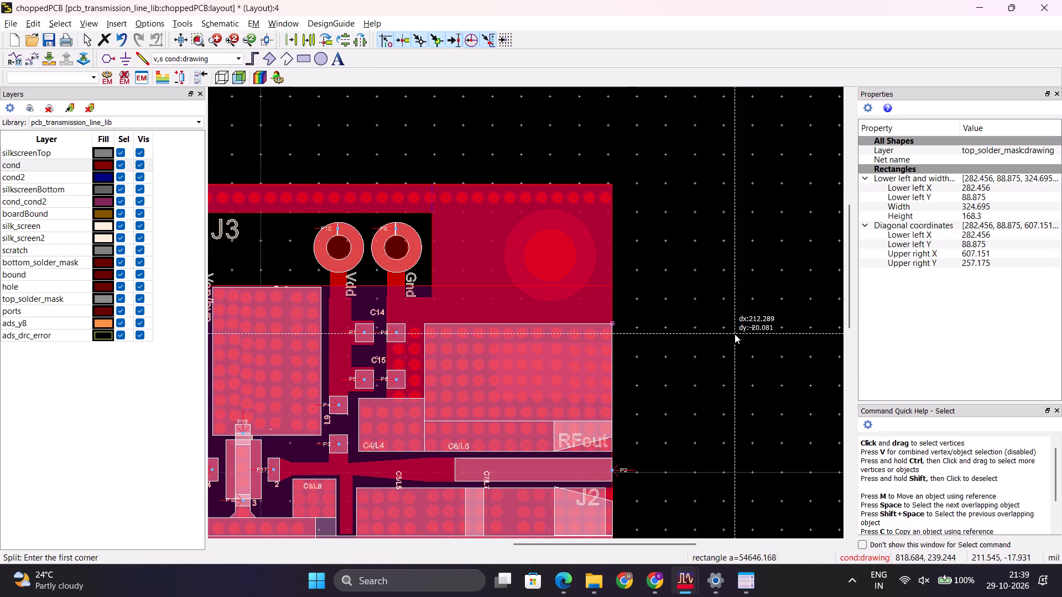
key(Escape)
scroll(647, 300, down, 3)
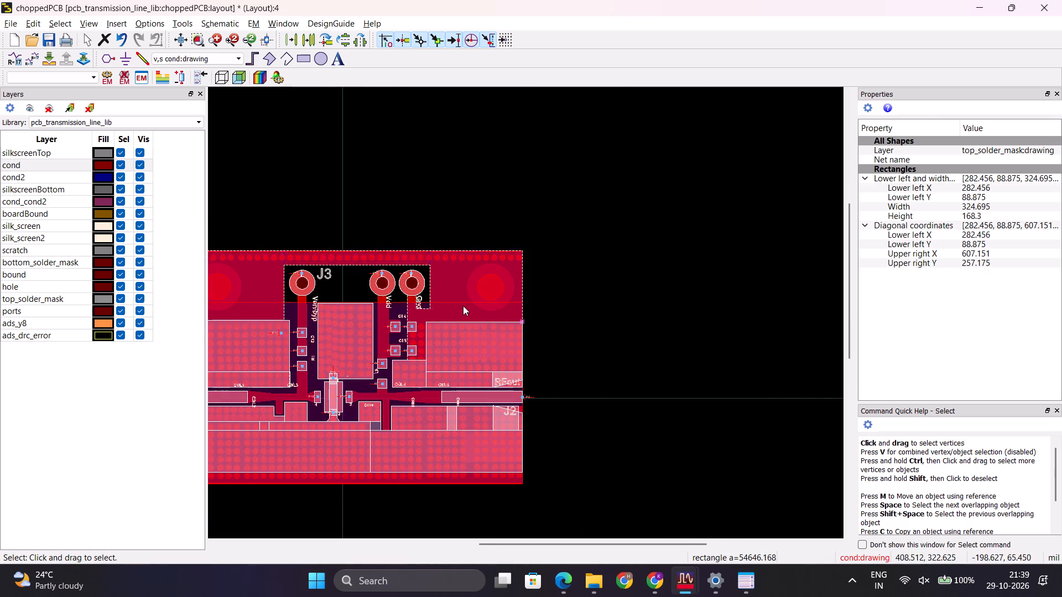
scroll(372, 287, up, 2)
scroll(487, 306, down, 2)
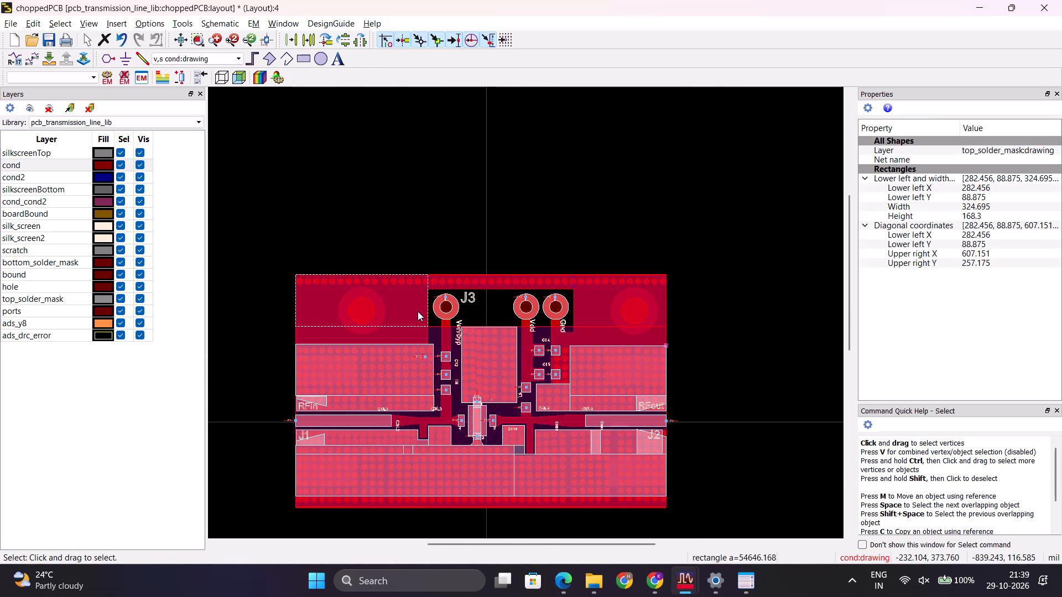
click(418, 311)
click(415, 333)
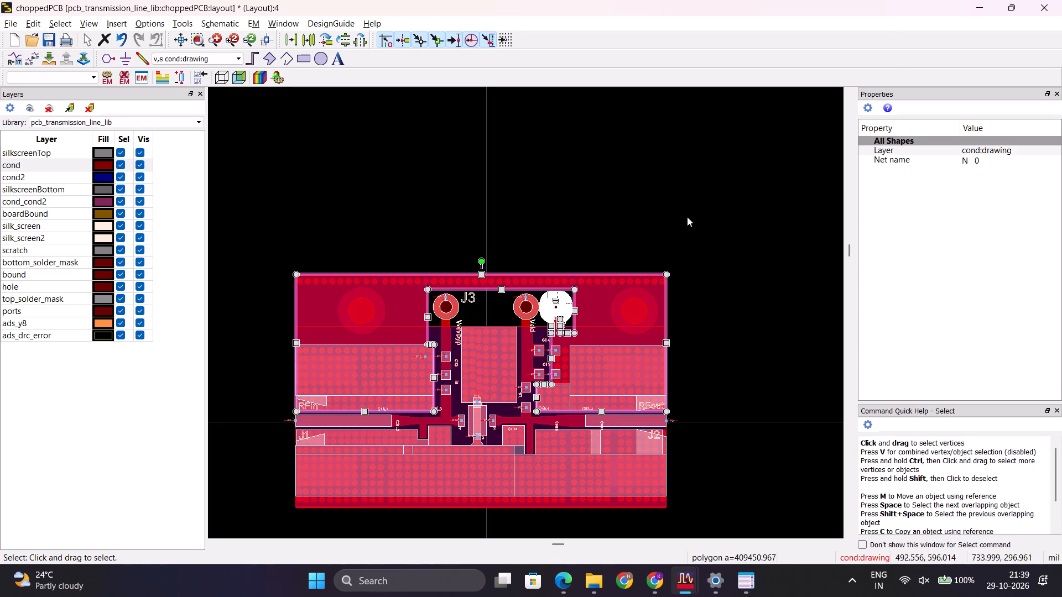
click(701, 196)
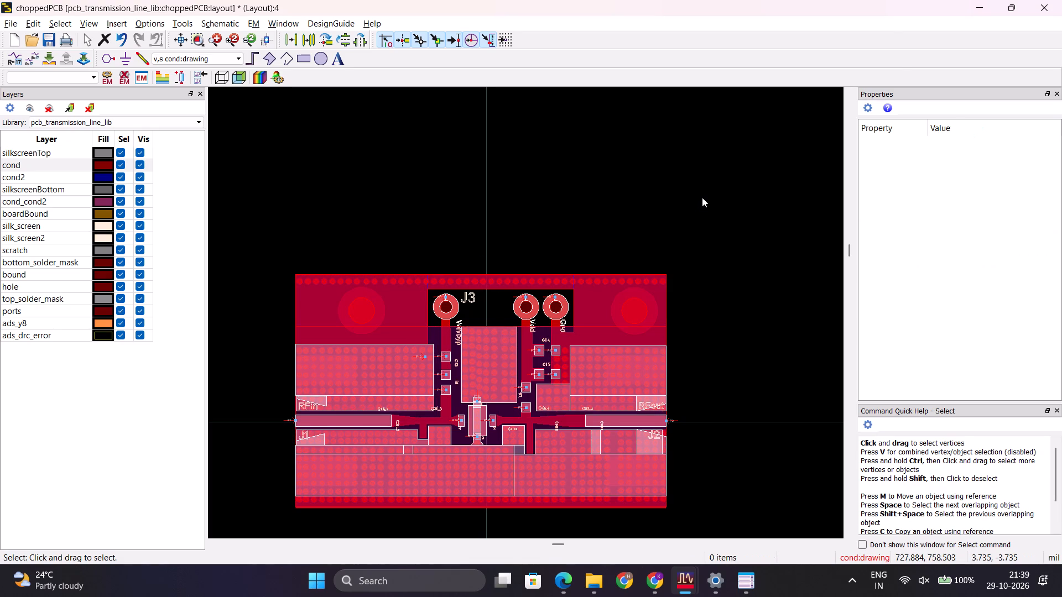
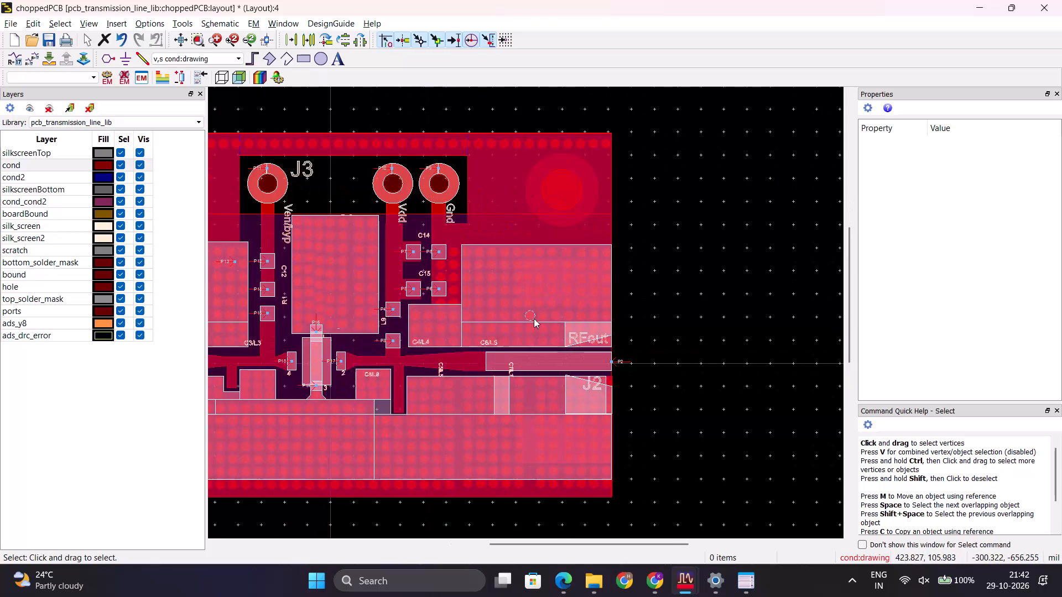
click(719, 321)
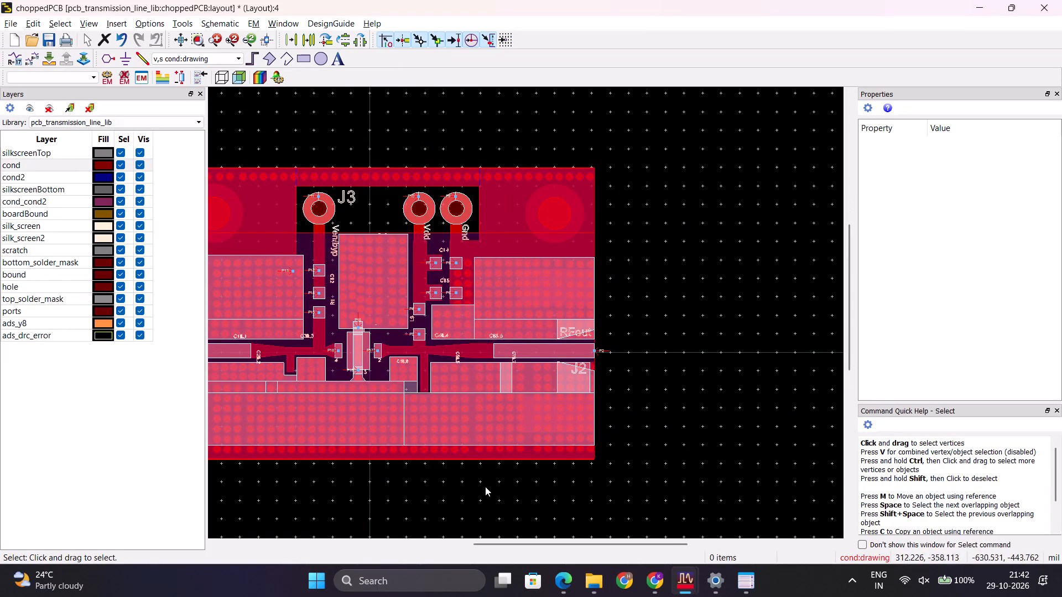
click(486, 487)
click(714, 596)
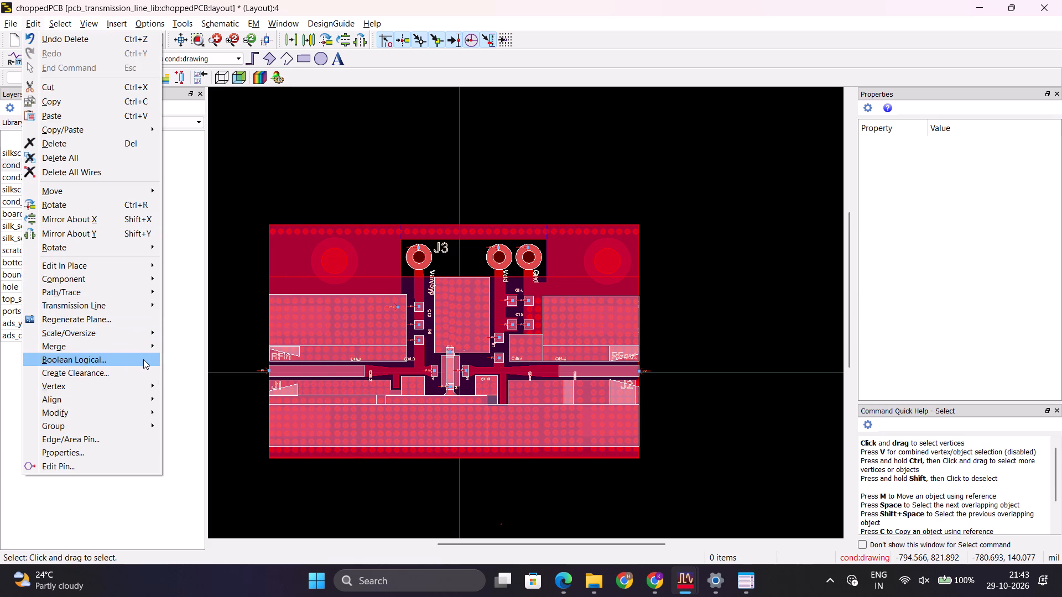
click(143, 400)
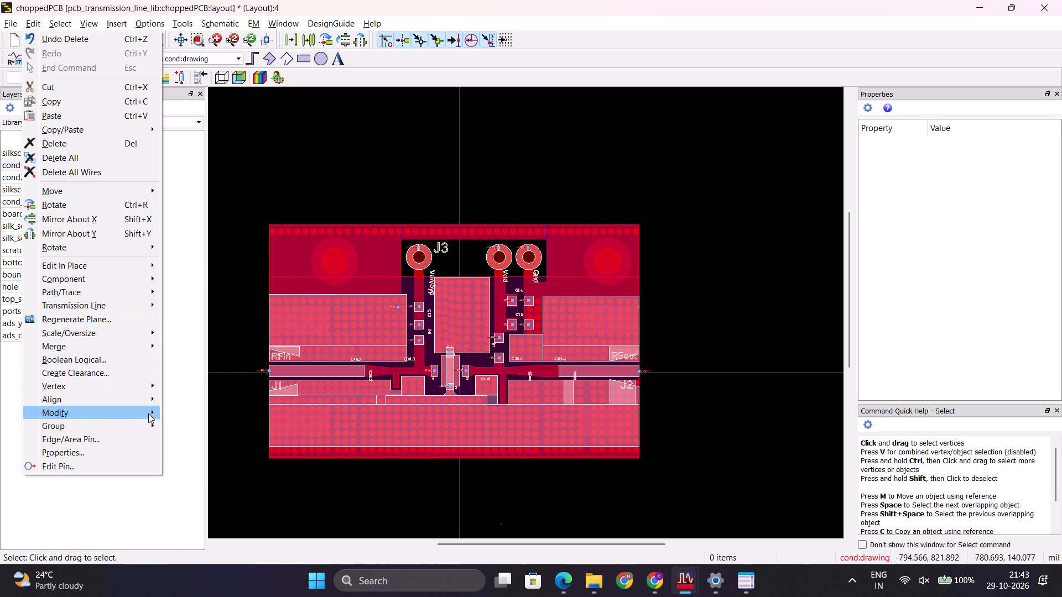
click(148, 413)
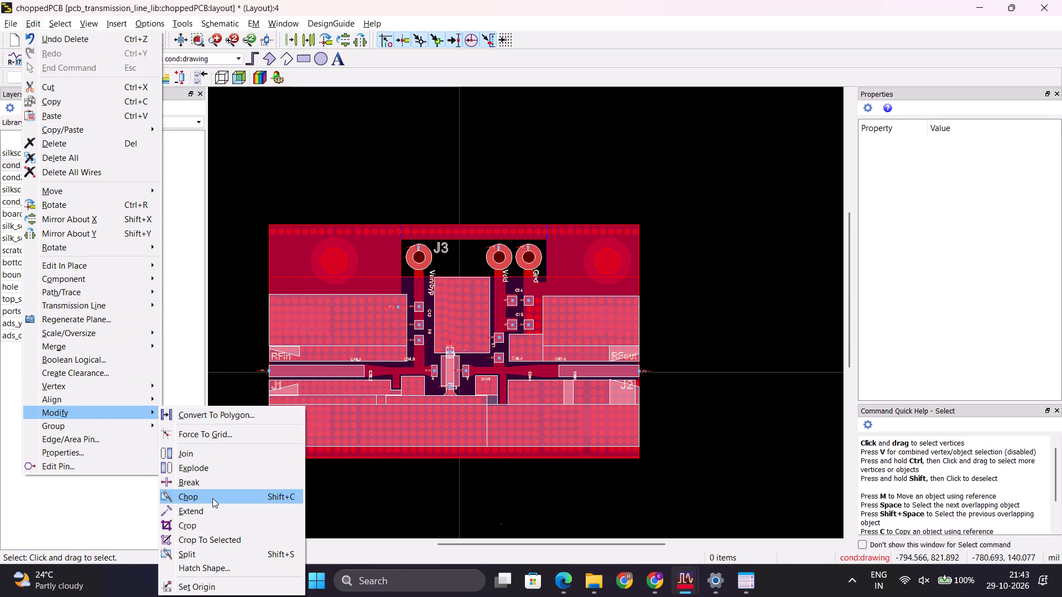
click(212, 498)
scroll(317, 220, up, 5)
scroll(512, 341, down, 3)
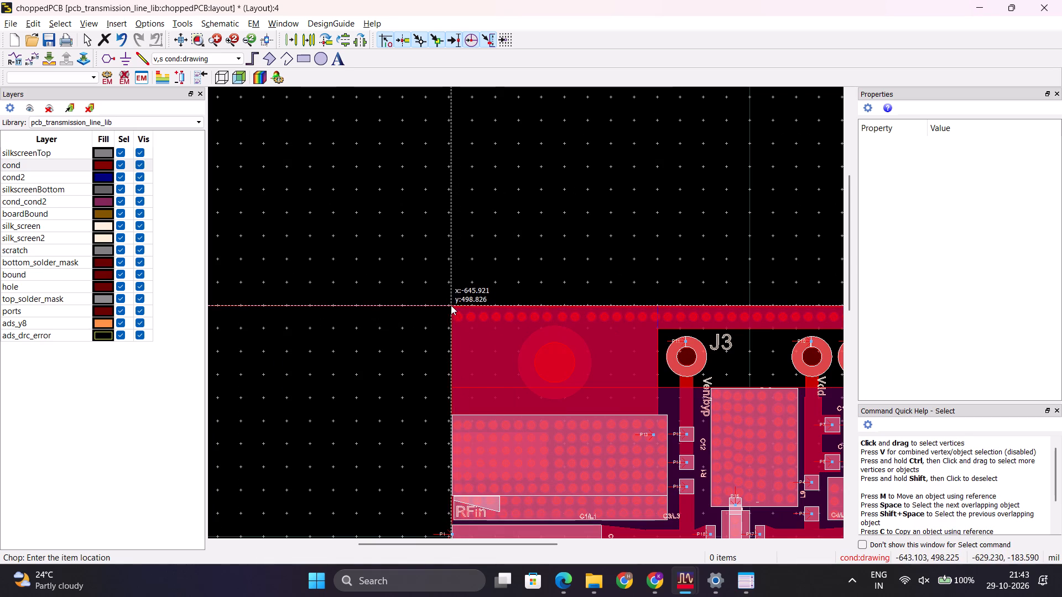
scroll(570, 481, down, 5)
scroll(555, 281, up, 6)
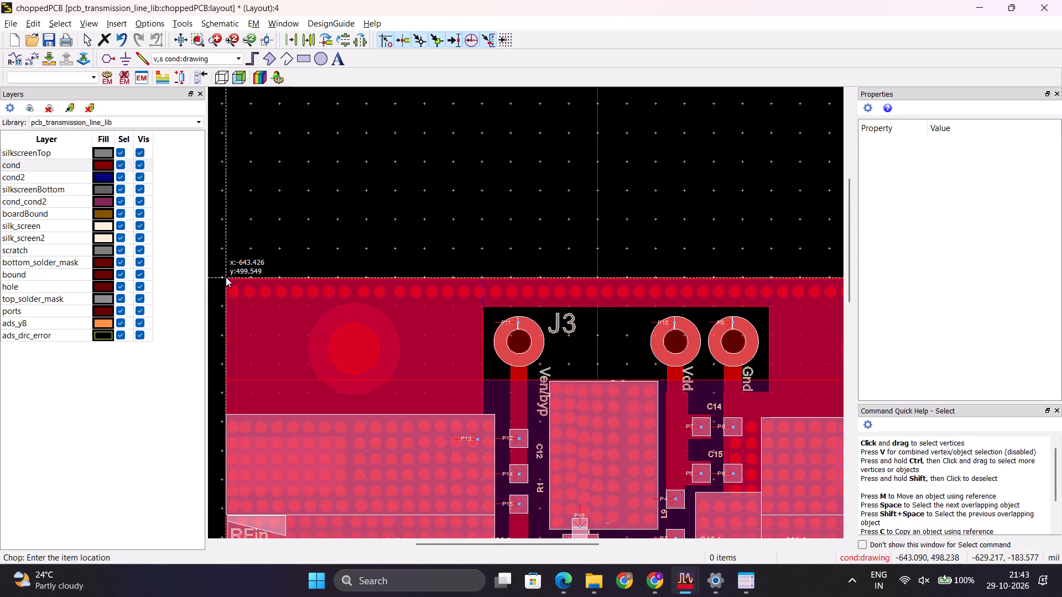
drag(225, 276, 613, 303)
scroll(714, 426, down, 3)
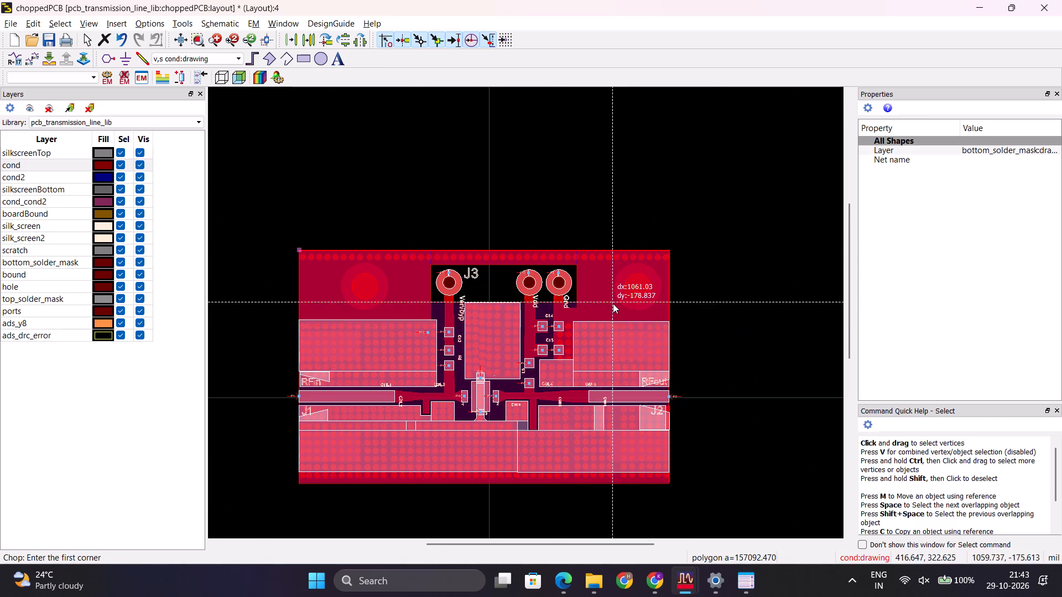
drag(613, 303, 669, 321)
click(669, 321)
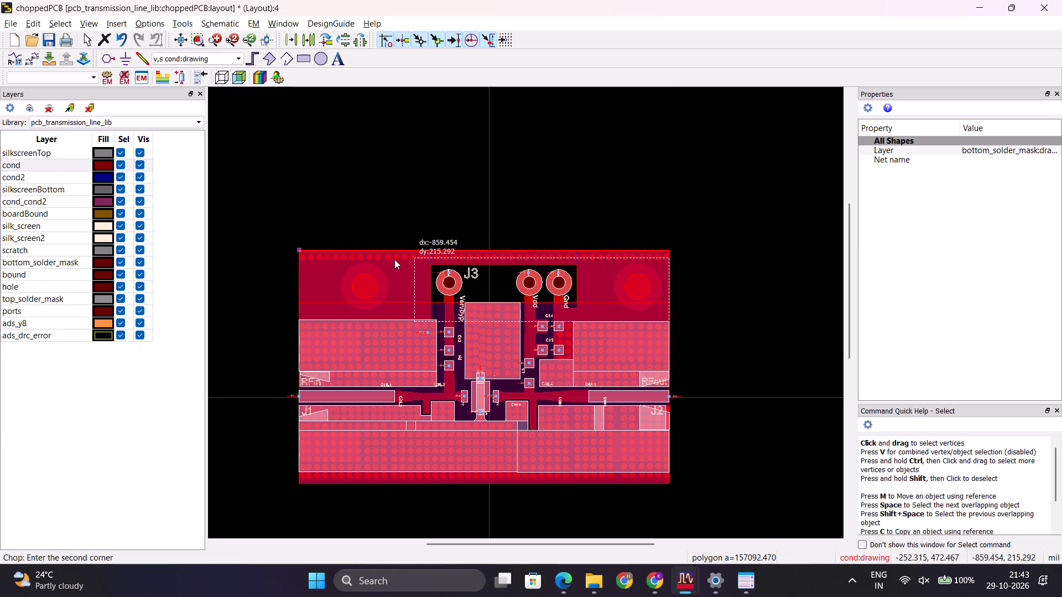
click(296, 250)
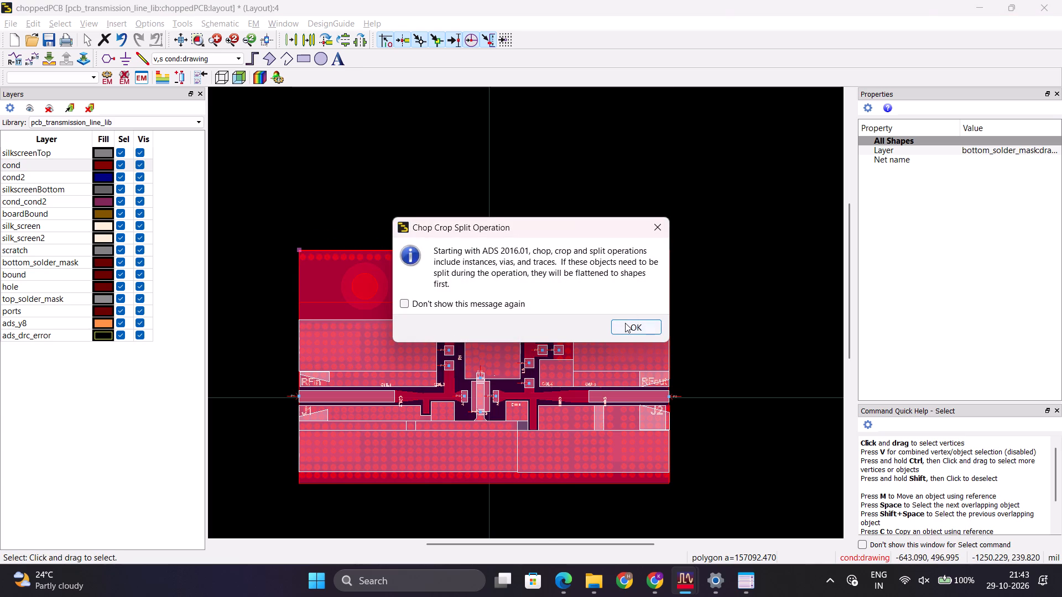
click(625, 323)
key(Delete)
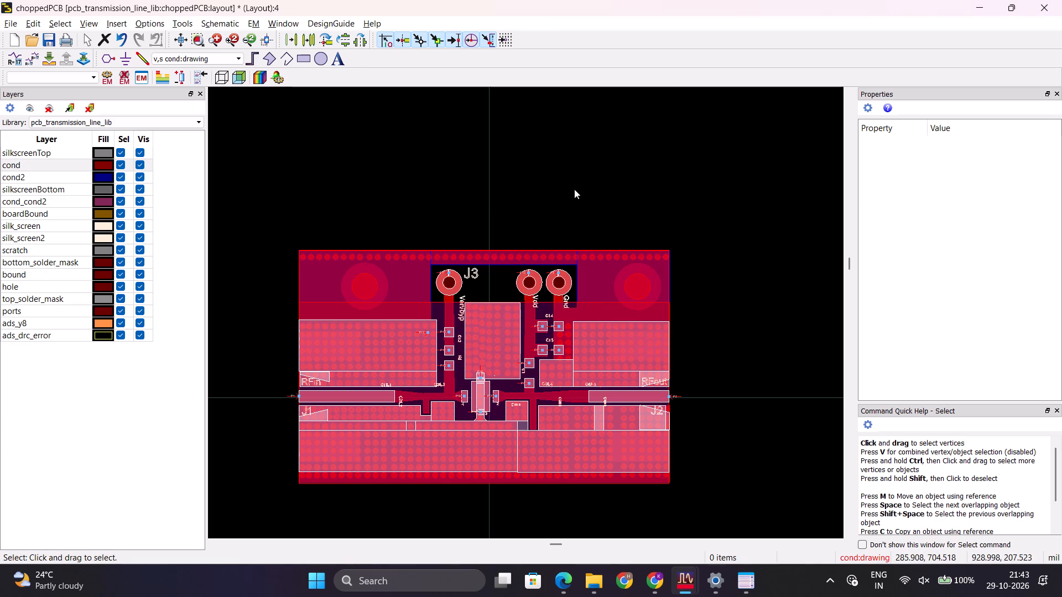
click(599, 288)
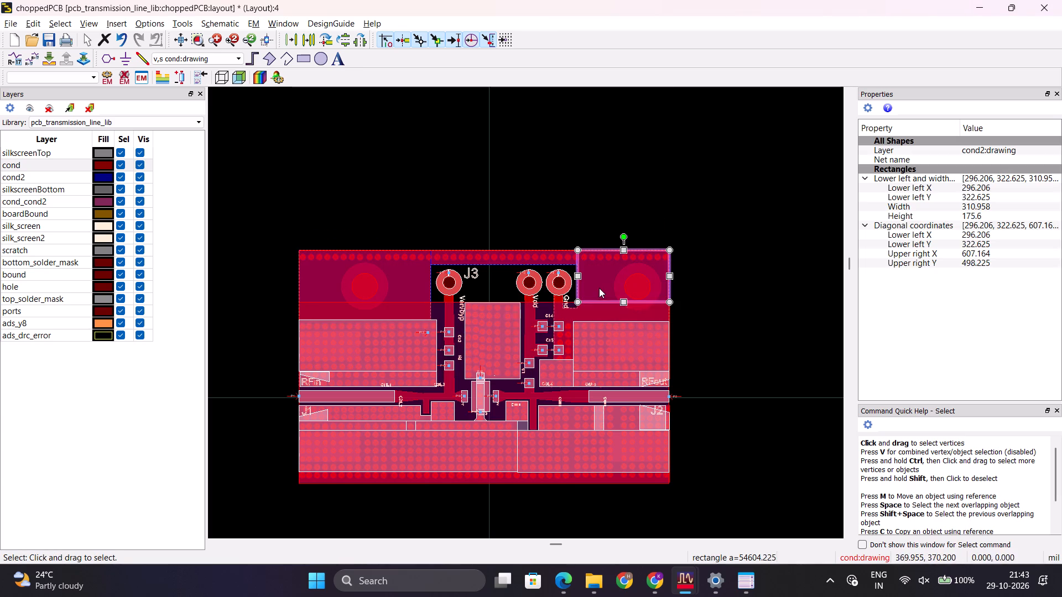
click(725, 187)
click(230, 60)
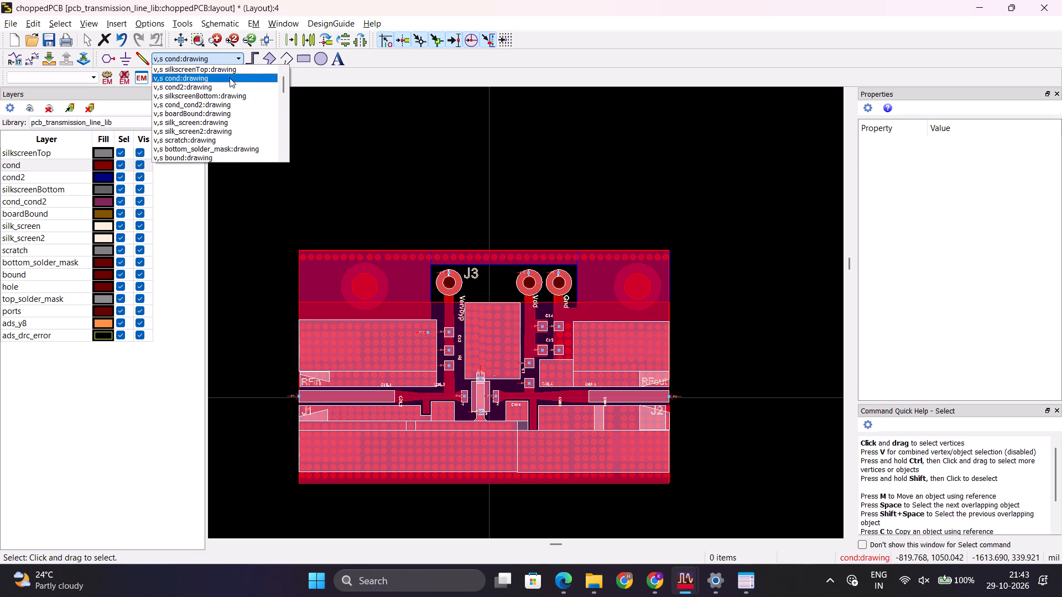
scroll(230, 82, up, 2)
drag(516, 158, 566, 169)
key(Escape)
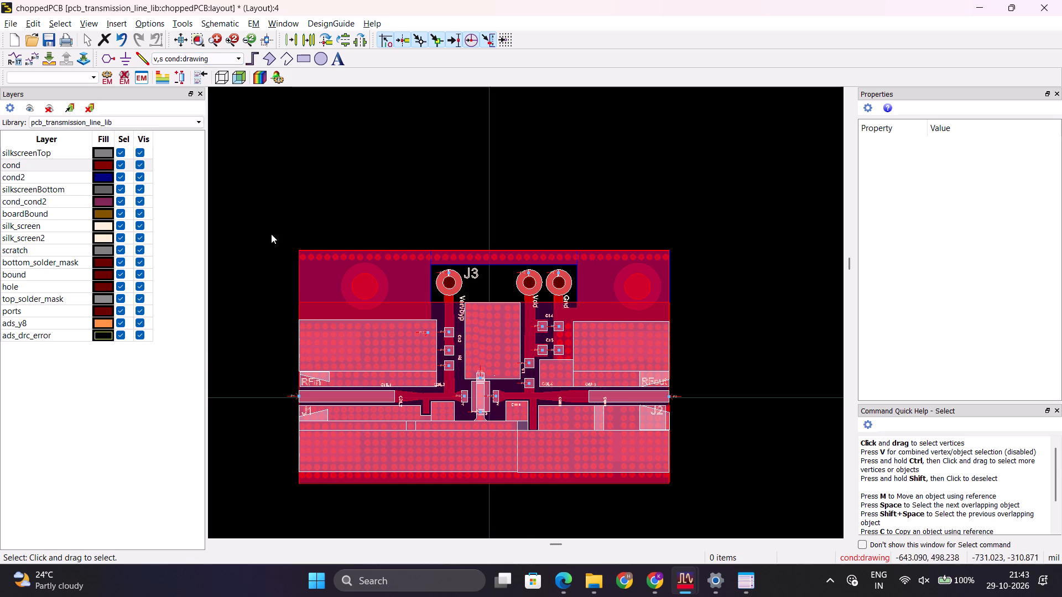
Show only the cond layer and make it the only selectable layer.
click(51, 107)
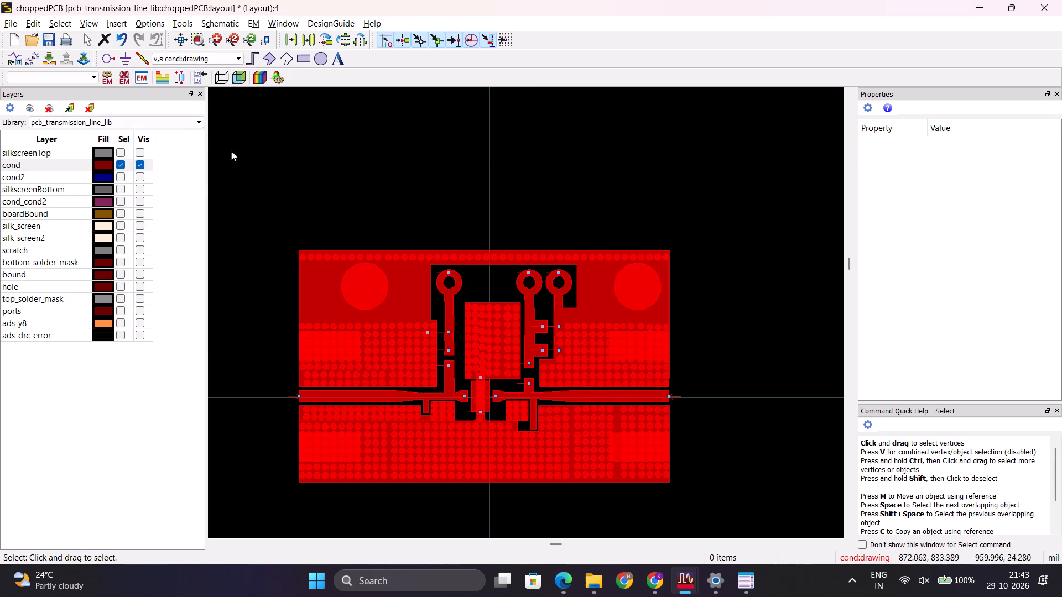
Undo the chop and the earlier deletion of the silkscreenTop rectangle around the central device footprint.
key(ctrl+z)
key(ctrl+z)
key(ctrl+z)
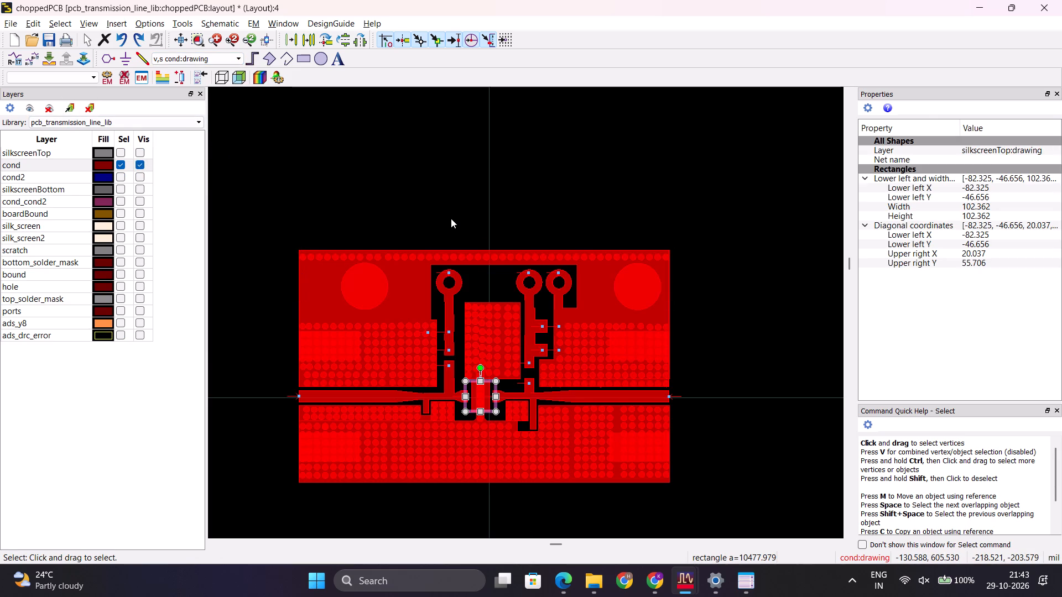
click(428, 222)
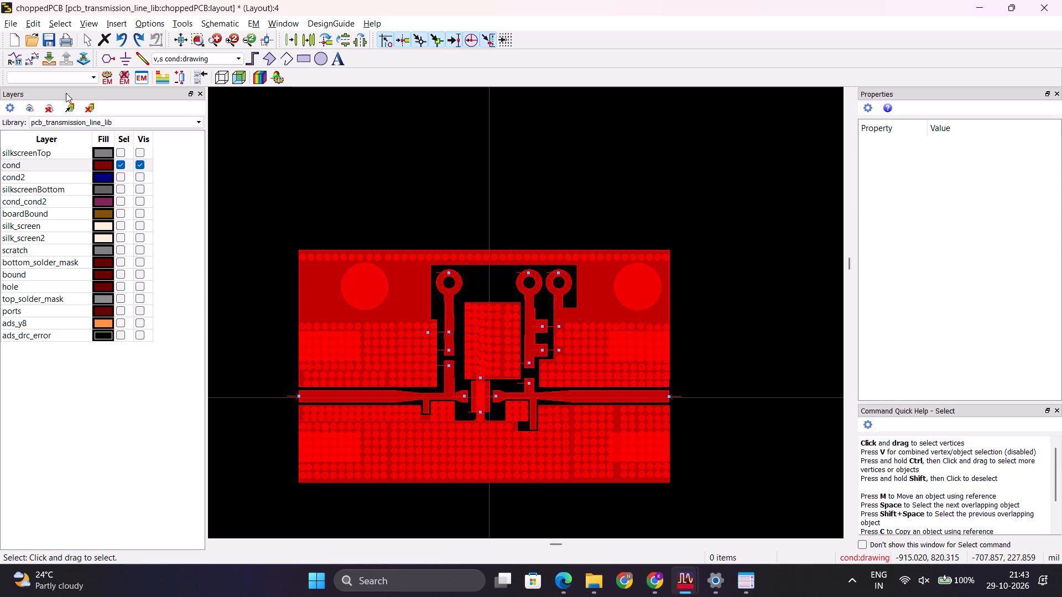
Show all layers again and examine the shapes around the central device footprint.
click(34, 108)
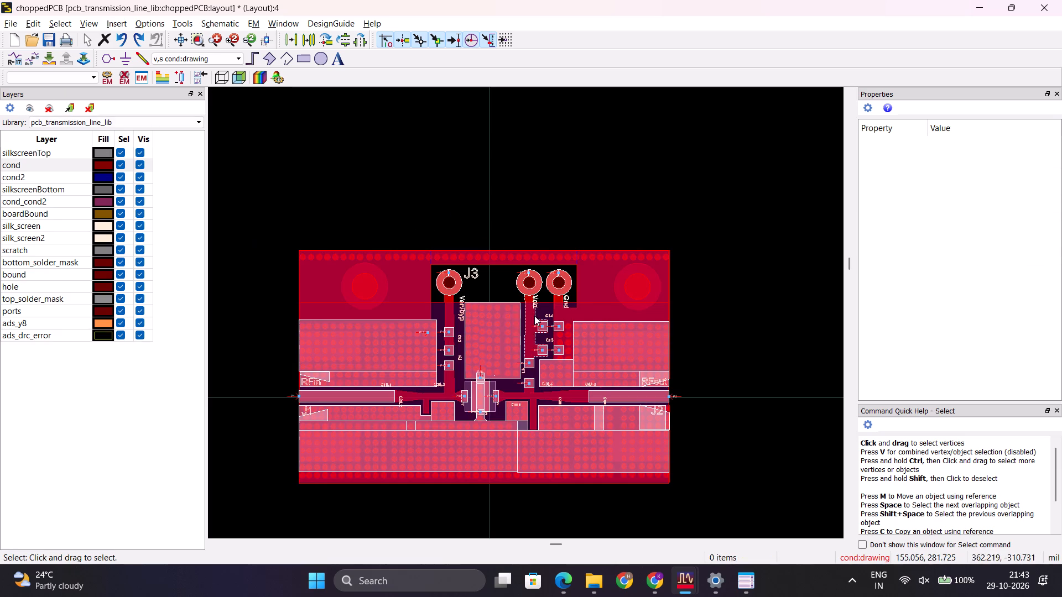
scroll(534, 316, up, 4)
scroll(534, 326, down, 3)
click(467, 389)
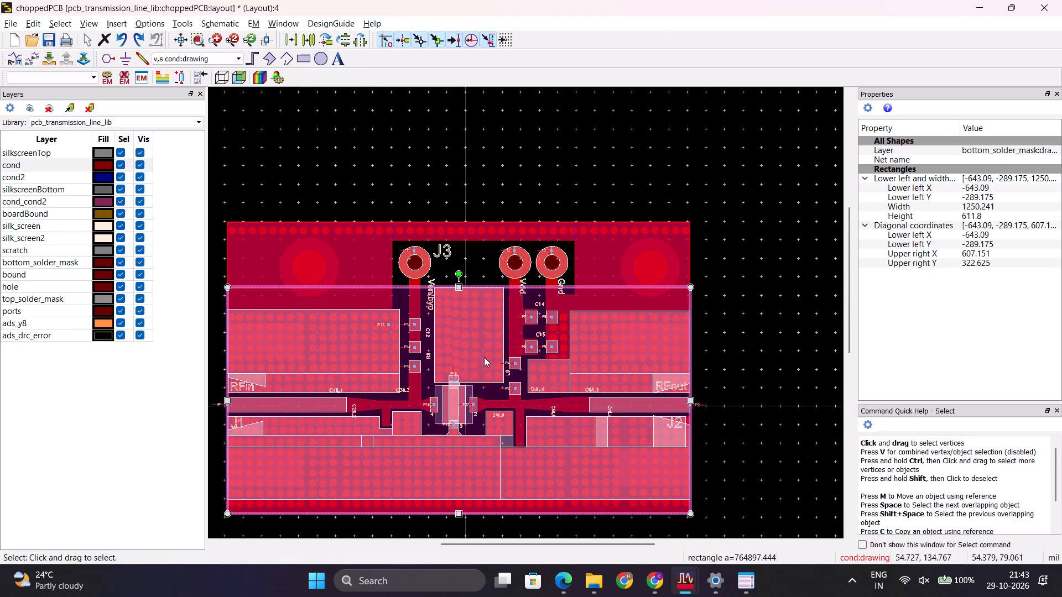
scroll(618, 394, up, 3)
click(710, 286)
scroll(247, 315, down, 1)
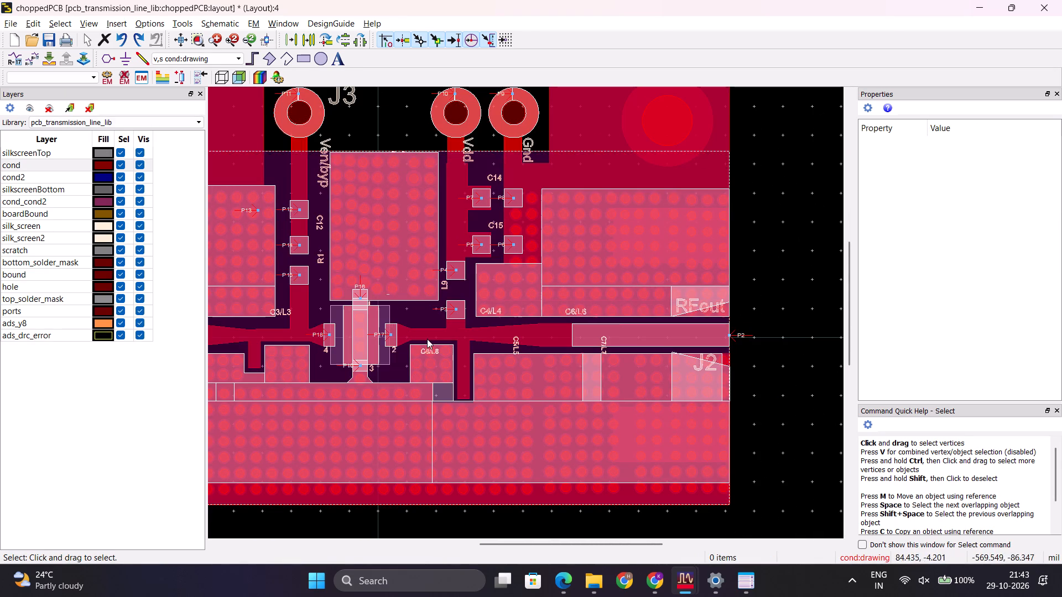
click(392, 313)
click(388, 311)
click(775, 169)
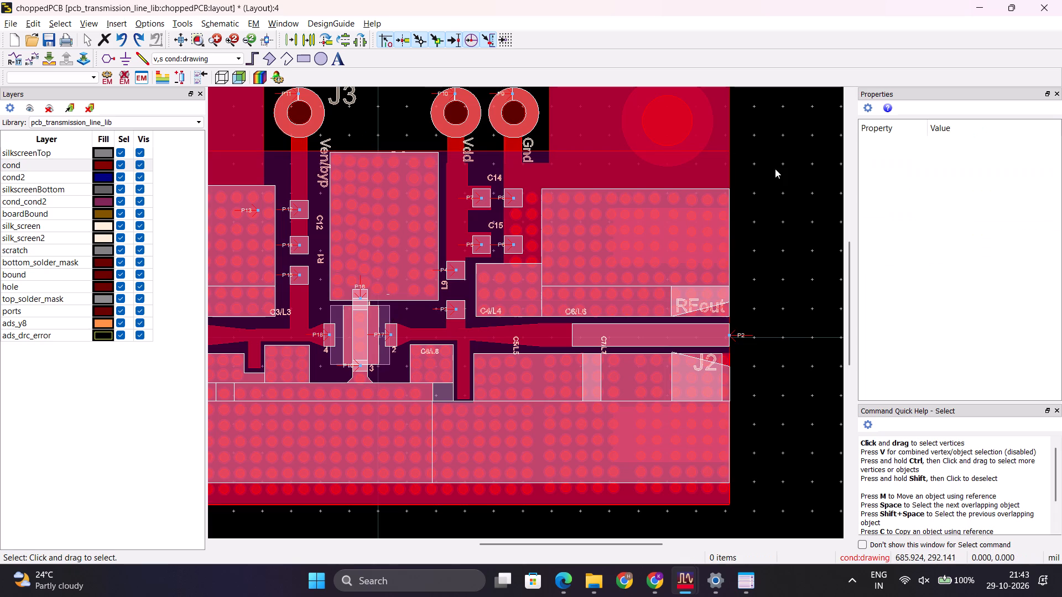
click(774, 169)
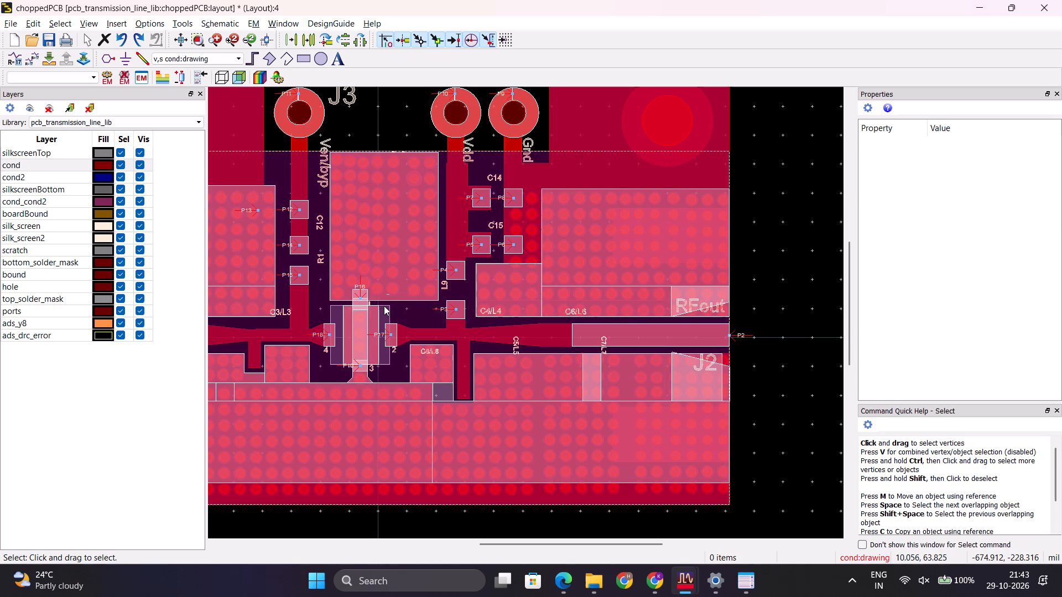
Turn the silk_screen layer off and back on, and check which shape is picked near the central device footprint.
double_click(118, 222)
click(145, 225)
click(140, 225)
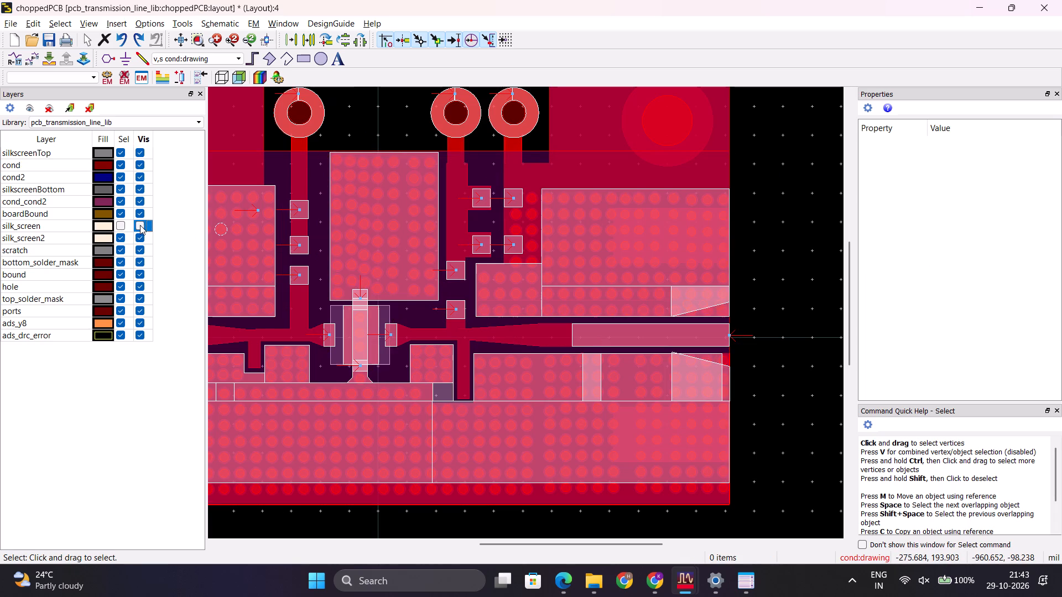
click(140, 225)
click(381, 313)
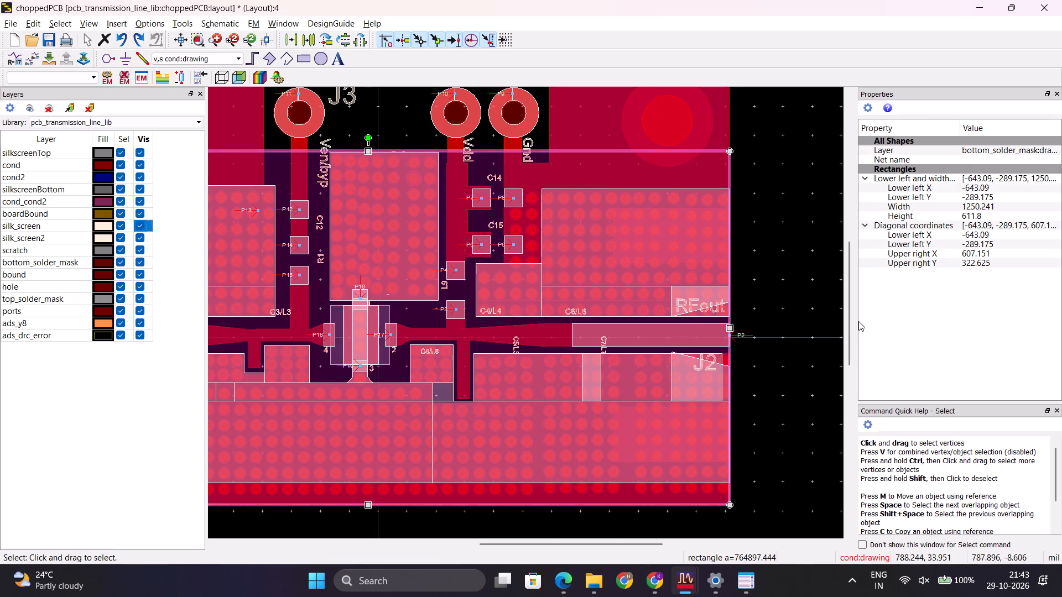
Redo the deletion of the silkscreenTop rectangle around the central device footprint and clear the selection.
key(ctrl+z)
key(ctrl+y)
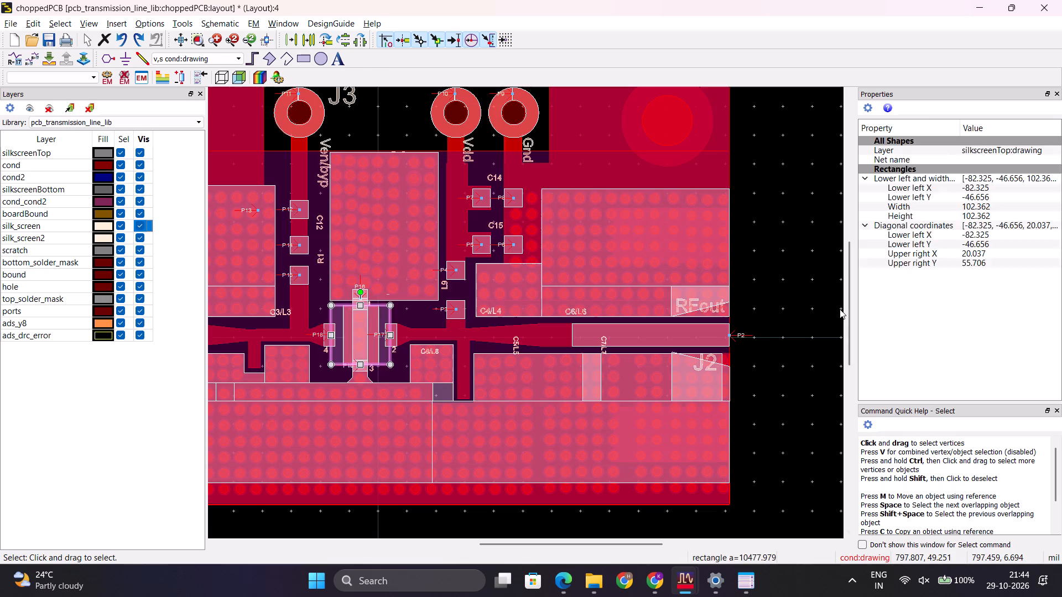
key(ctrl+y)
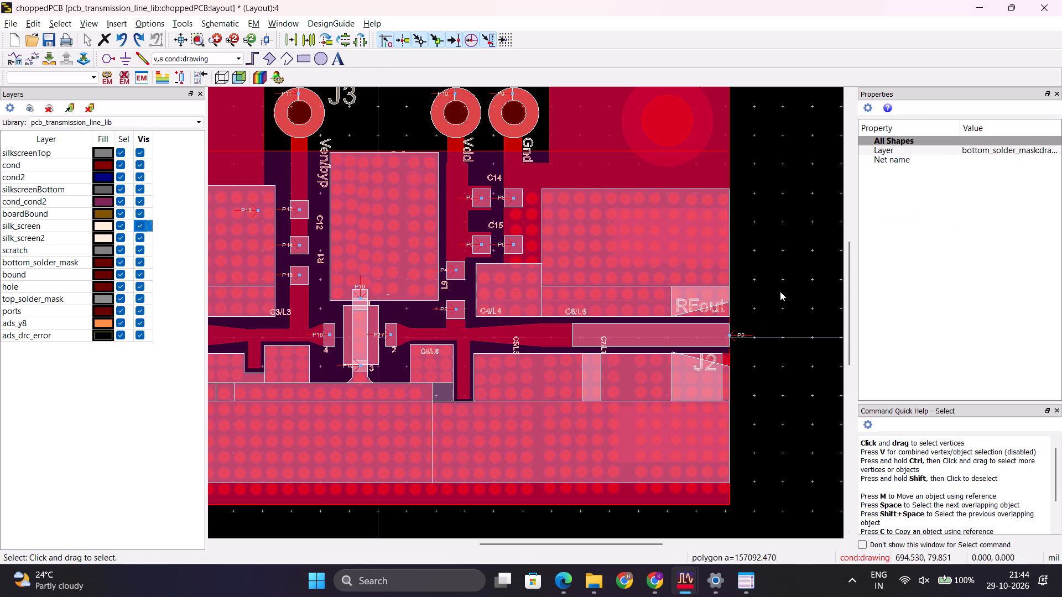
click(780, 291)
Make cond the only visible and selectable layer in the choppedPCB layout.
scroll(533, 321, down, 3)
scroll(465, 287, up, 2)
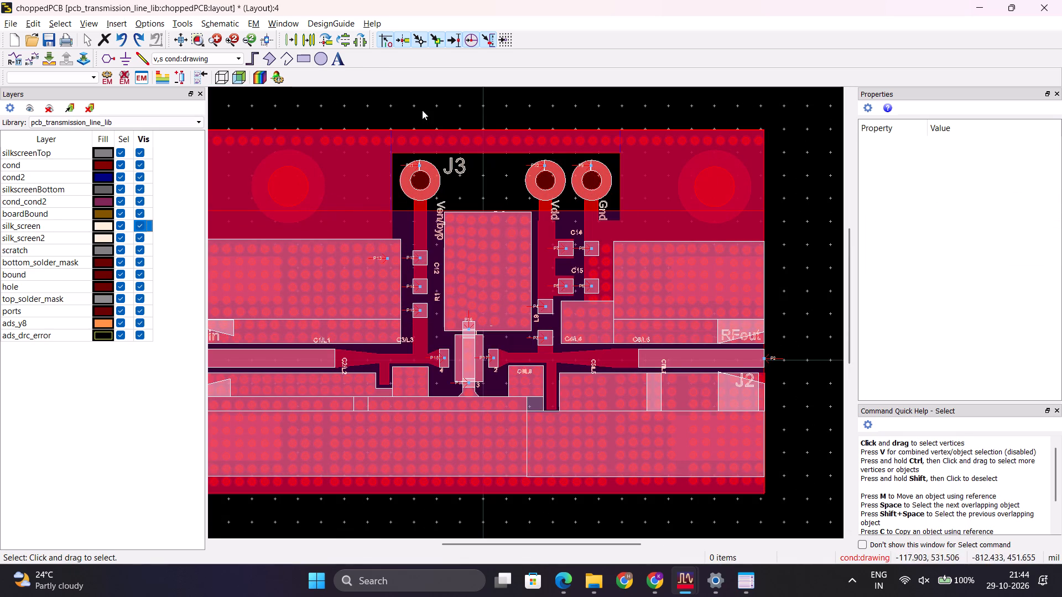
click(45, 105)
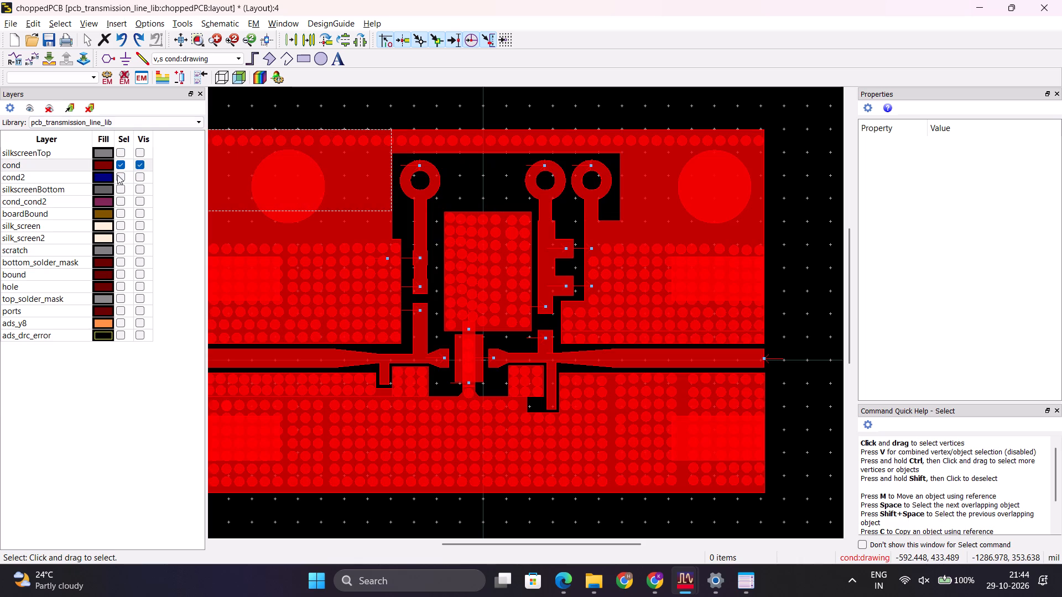
Chop off the upper strip of the cond ground plane across the full board width, down to about y = 267 mil.
scroll(378, 250, down, 1)
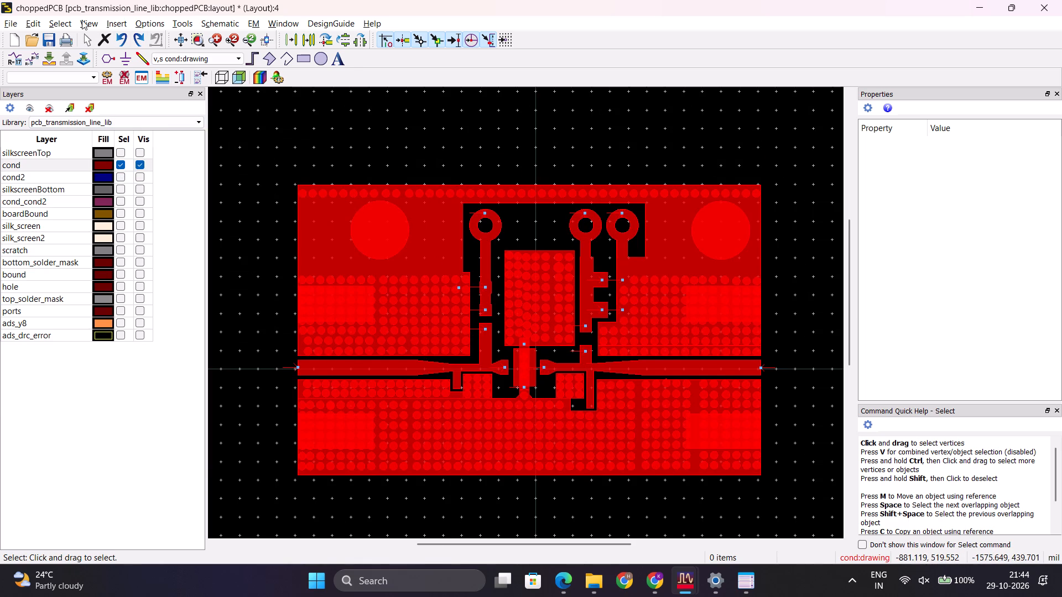
click(73, 20)
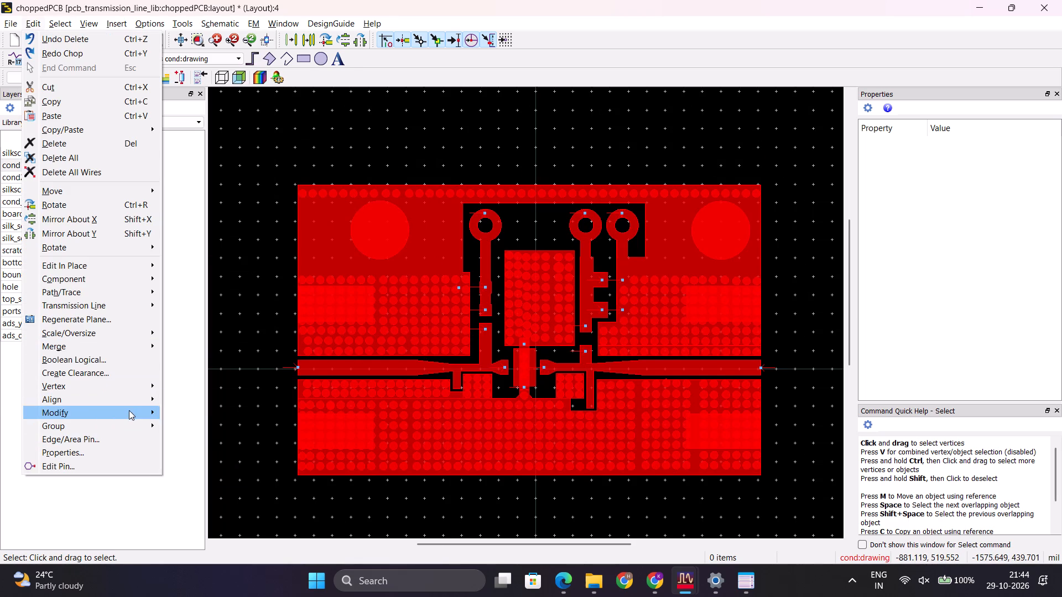
click(129, 410)
click(257, 494)
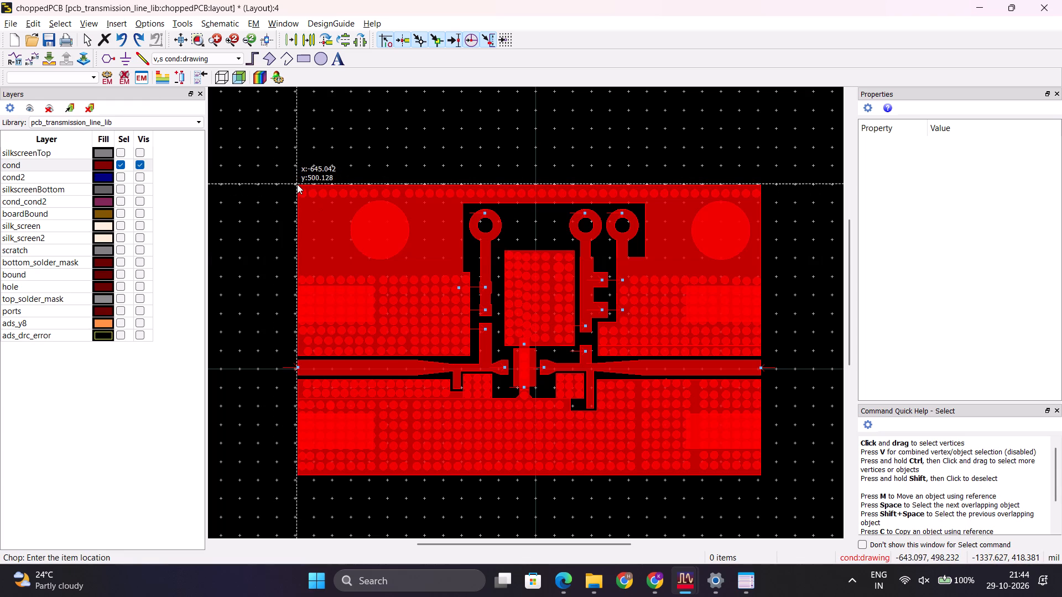
click(297, 184)
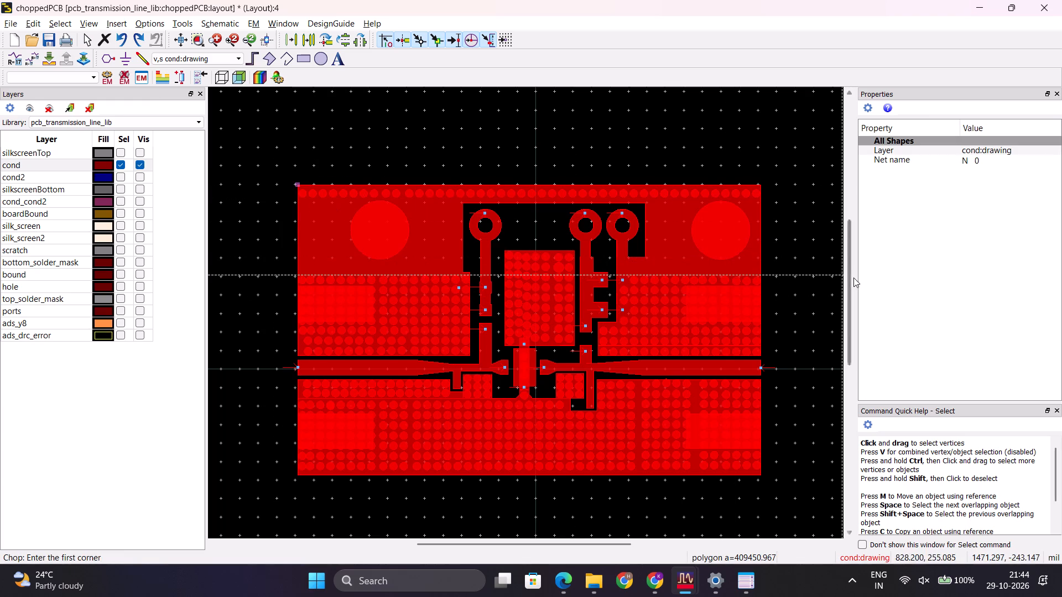
click(762, 273)
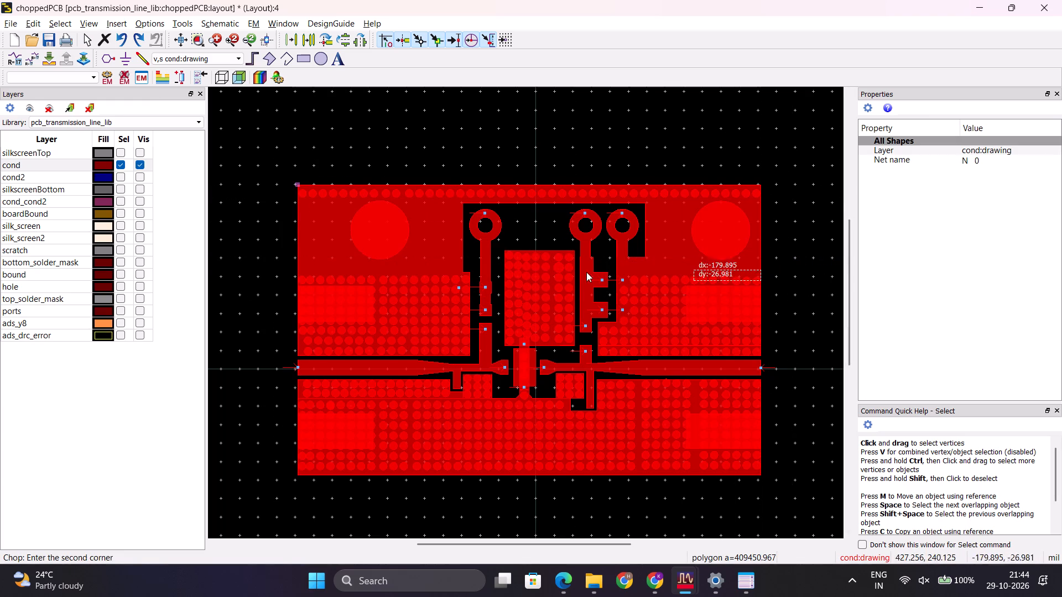
click(299, 183)
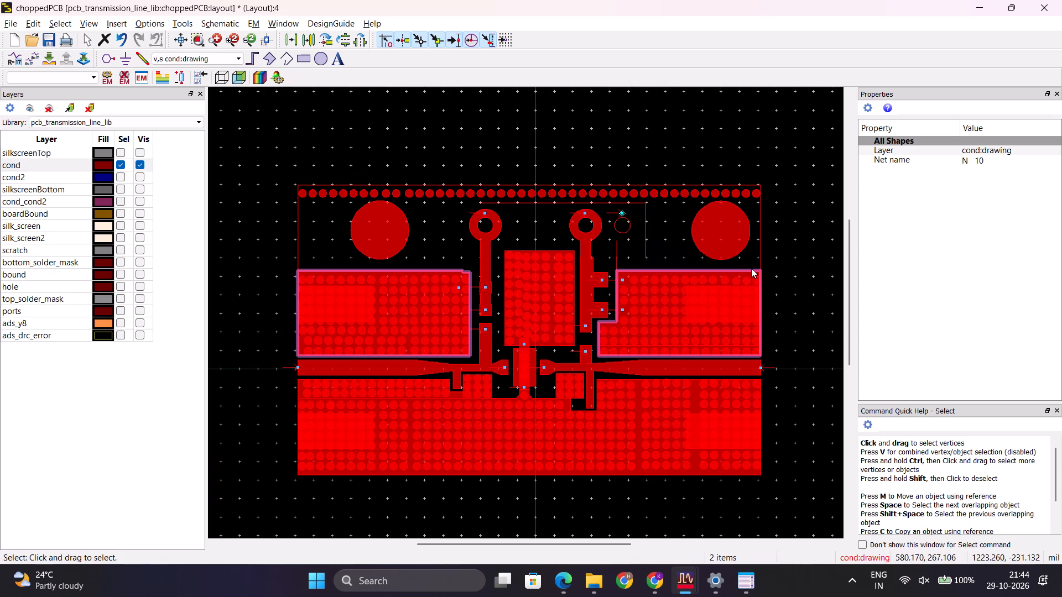
key(Escape)
click(815, 267)
scroll(815, 268, down, 1)
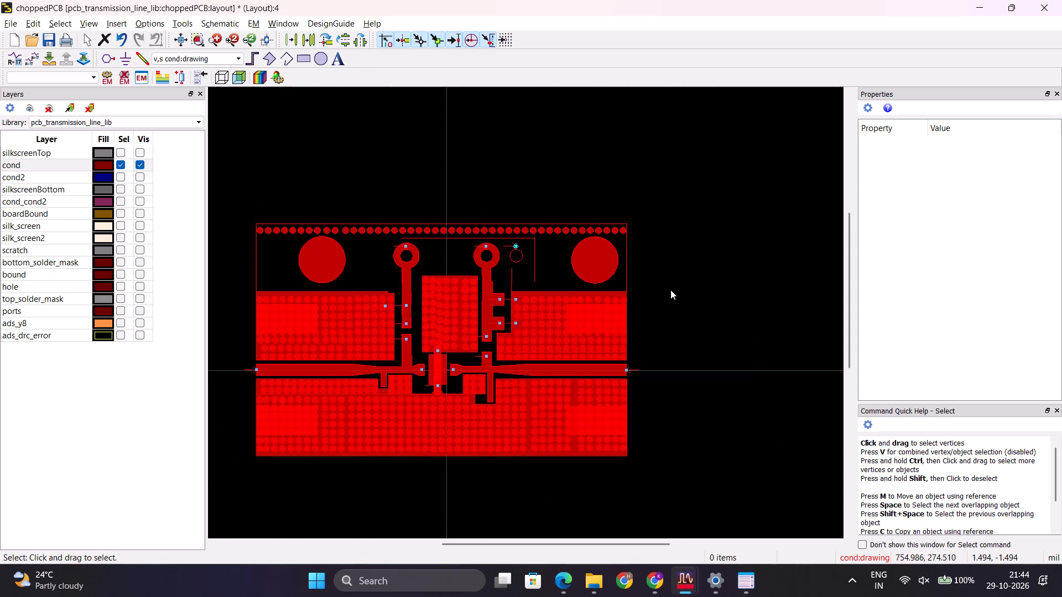
Delete the leftover via row, ring-pad pins, small circle, thin inner outline and two large mounting-hole circles in the chopped cond strip.
scroll(670, 290, up, 2)
scroll(561, 306, down, 4)
scroll(418, 298, up, 5)
scroll(522, 312, down, 1)
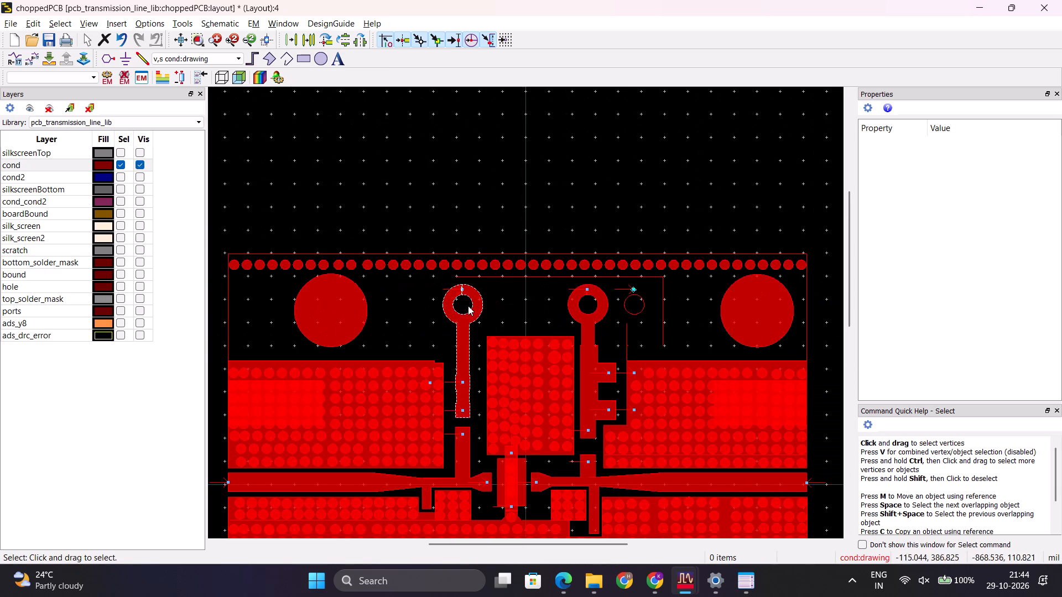
drag(230, 238, 680, 321)
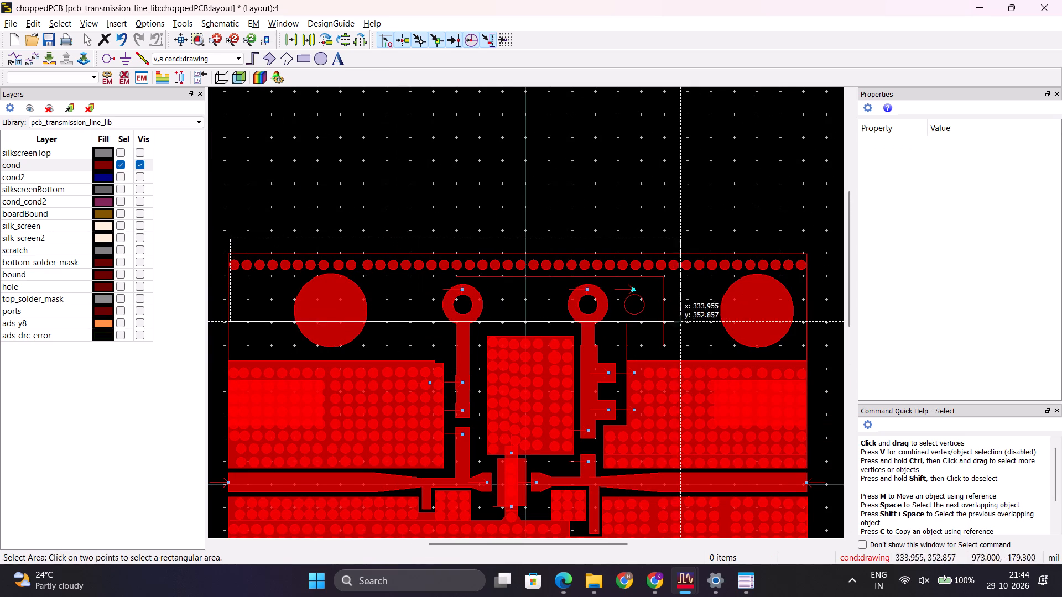
drag(680, 321, 834, 344)
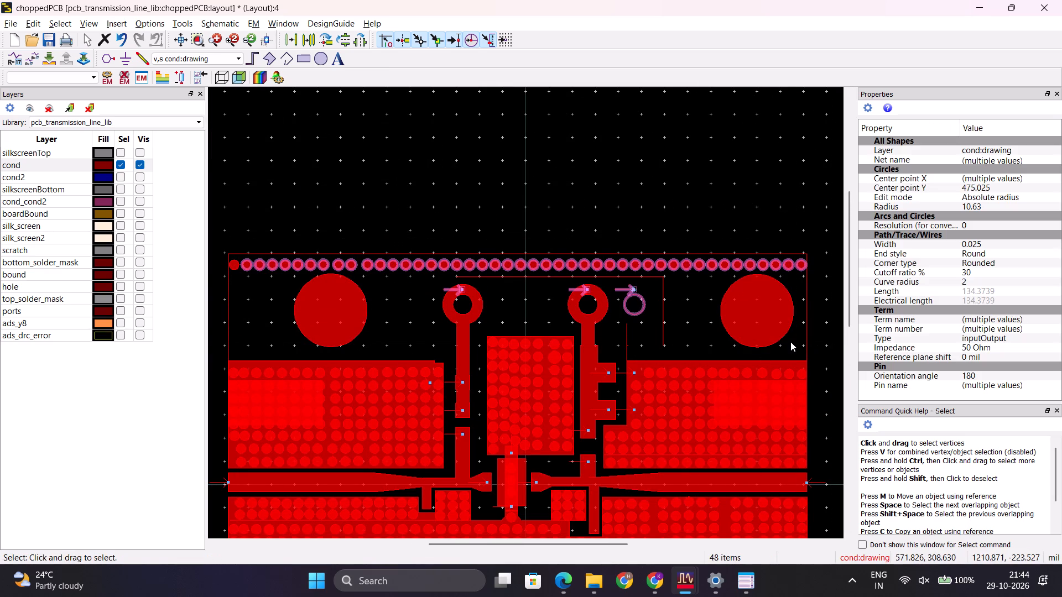
key(Delete)
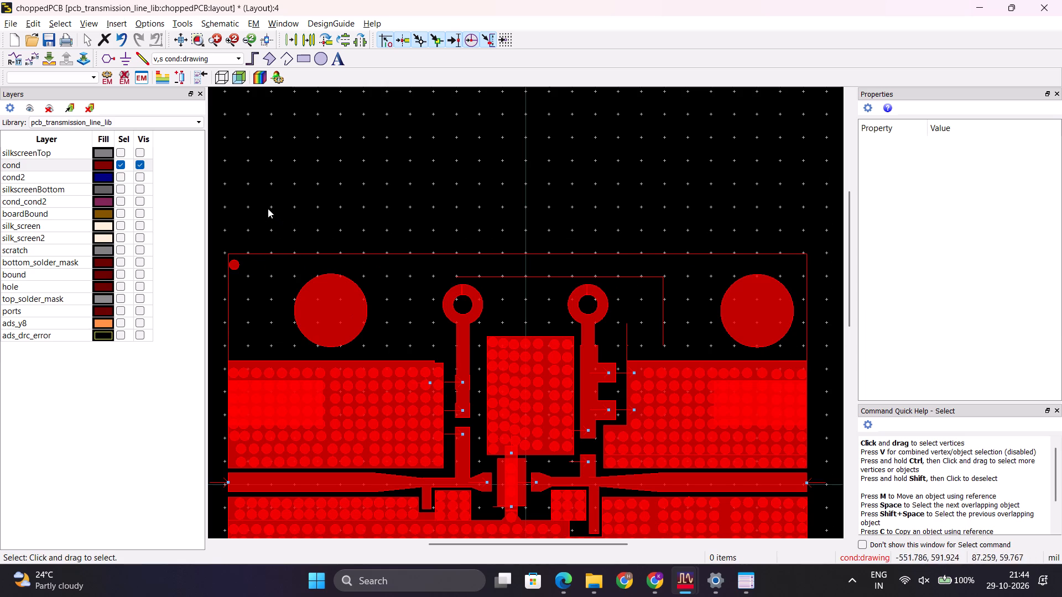
drag(220, 225, 821, 353)
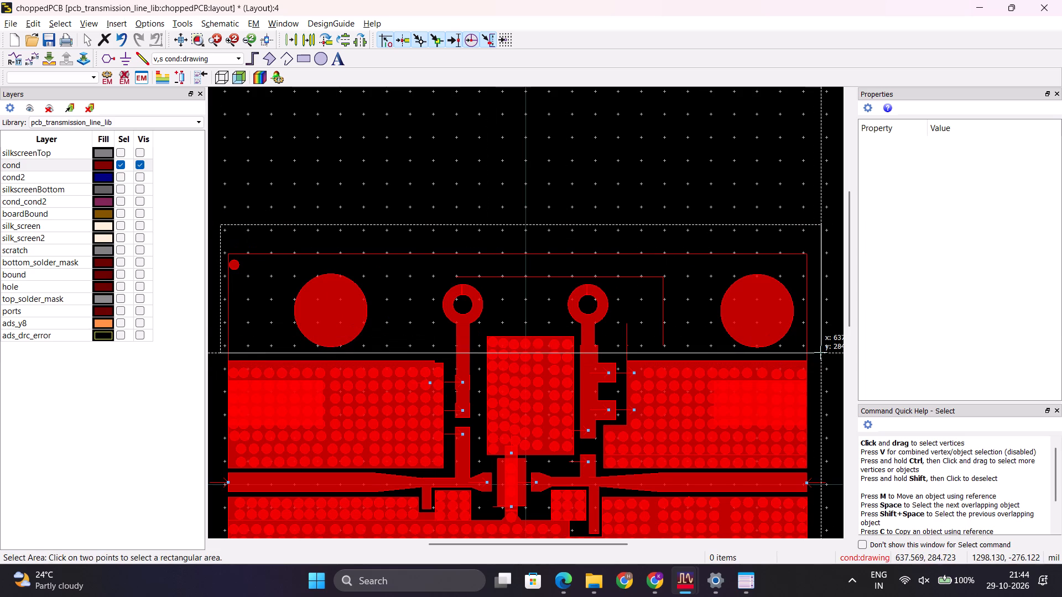
drag(821, 353, 821, 352)
key(Delete)
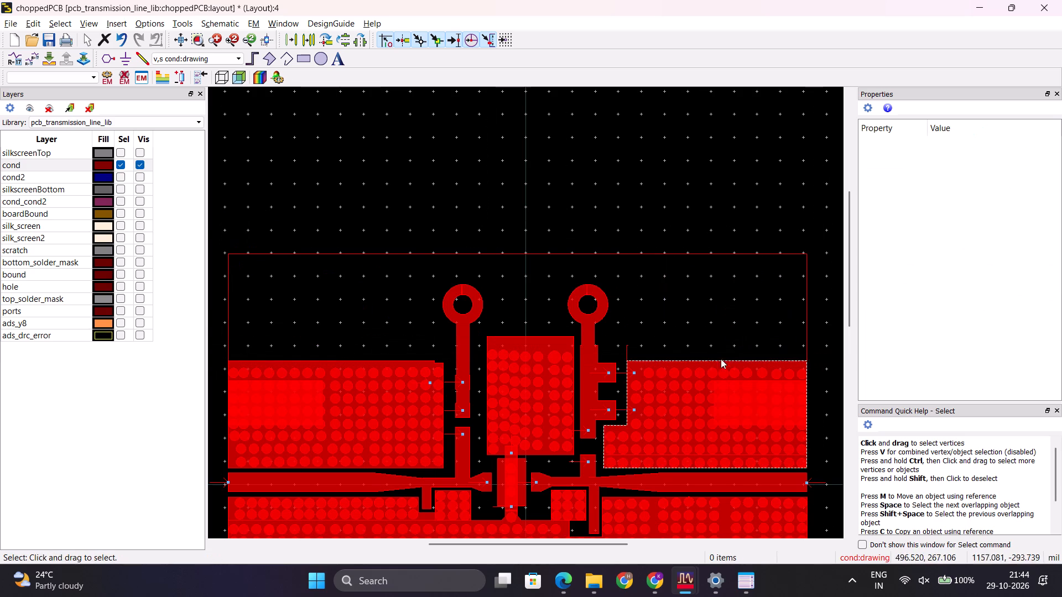
Move the upper edge of the thin cond outline path down to about y = 270 mil, along the chopped planes' upper edges.
click(719, 254)
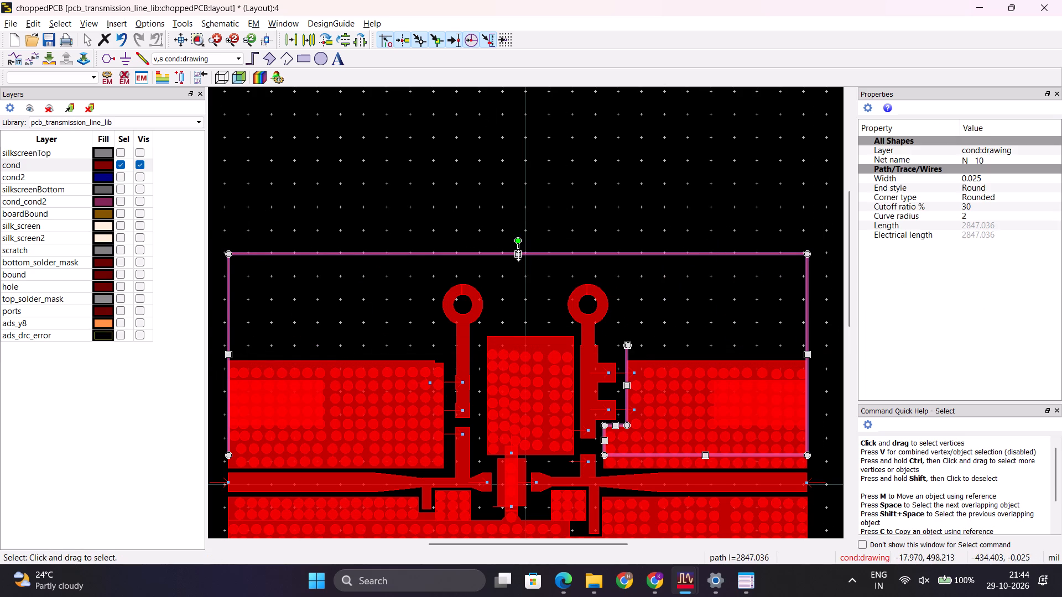
drag(518, 255, 529, 362)
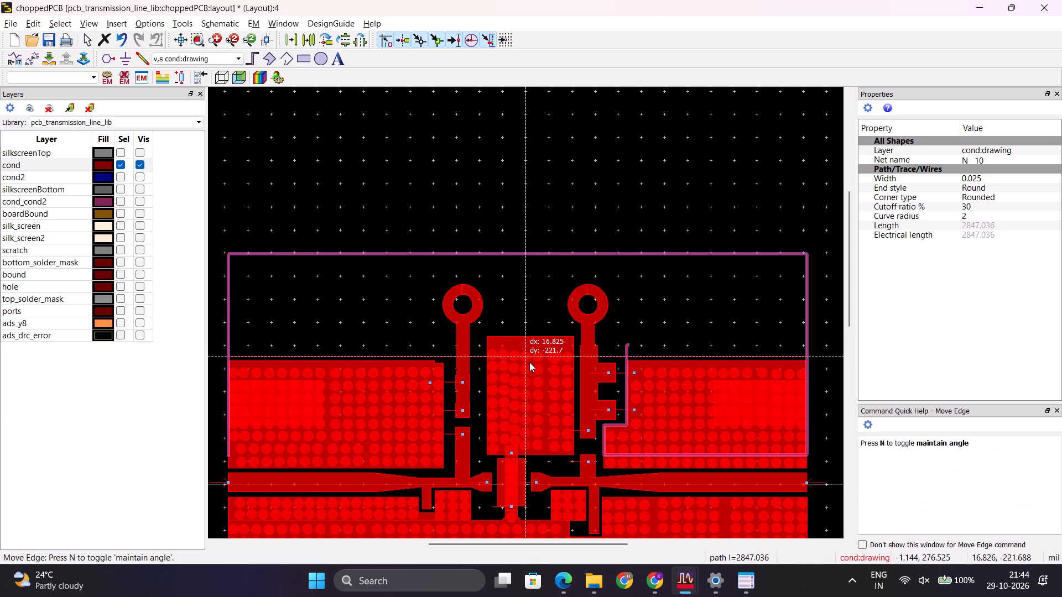
drag(529, 362, 529, 363)
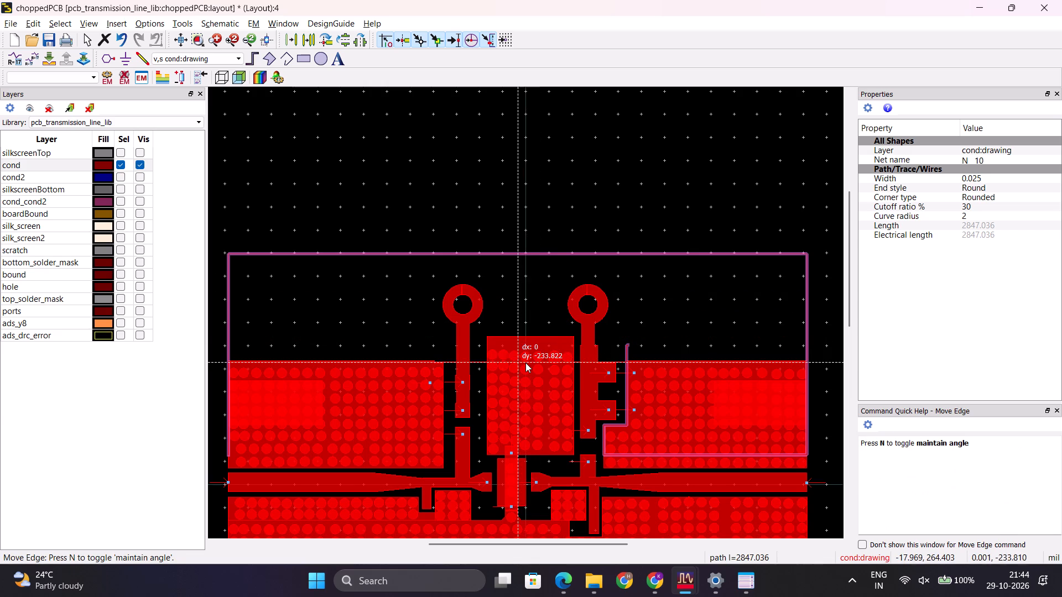
click(525, 363)
click(480, 364)
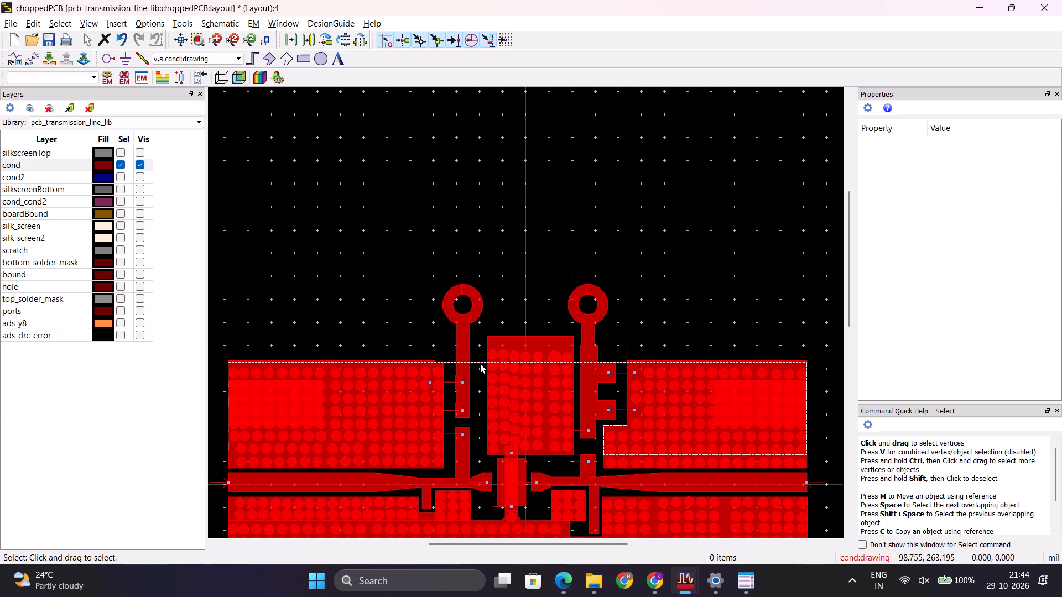
scroll(480, 364, up, 4)
click(615, 312)
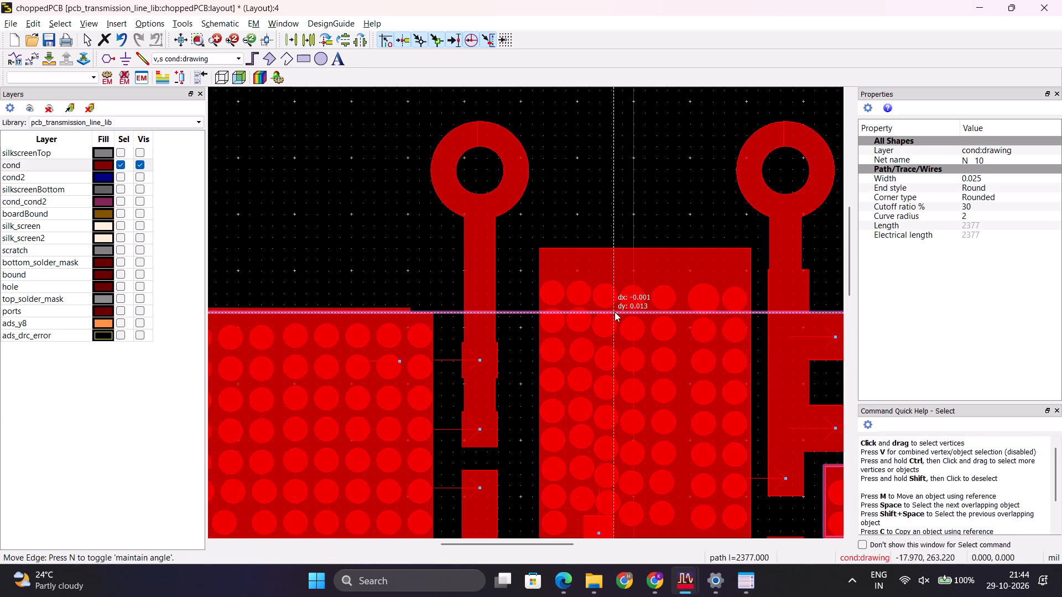
double_click(616, 307)
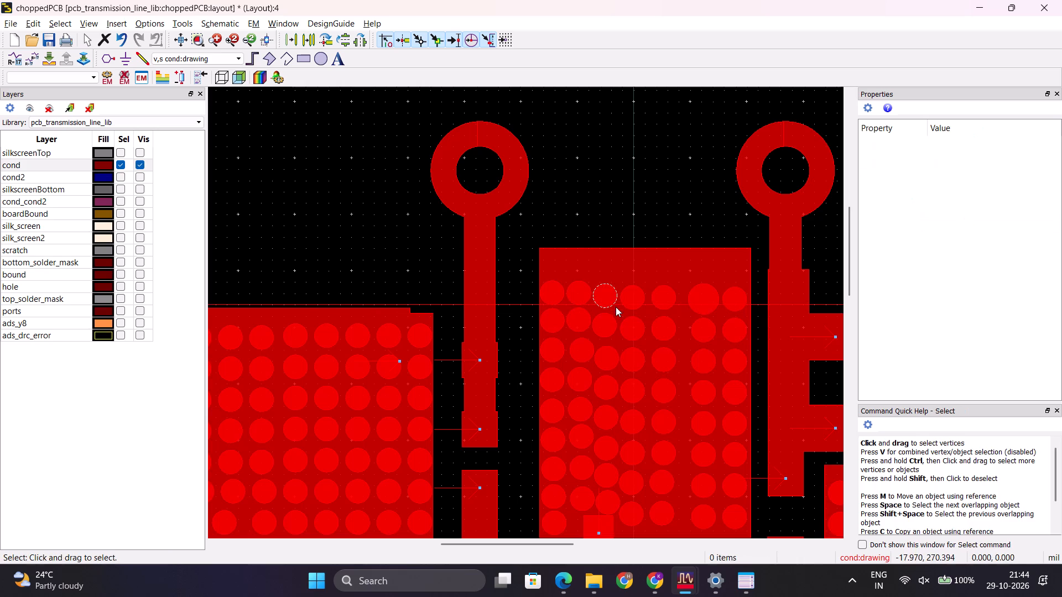
key(Escape)
scroll(688, 229, down, 5)
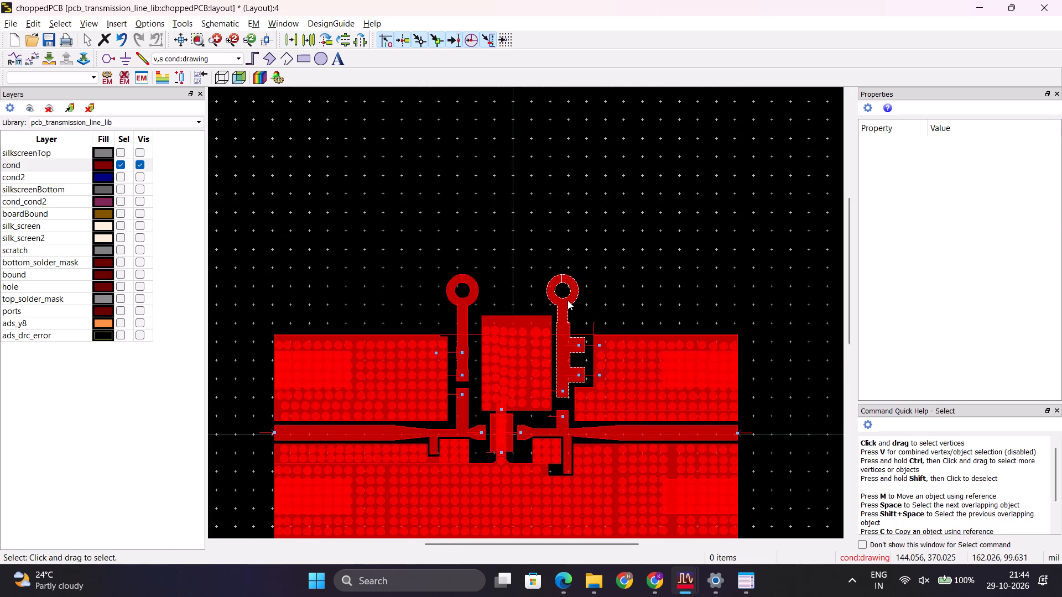
scroll(572, 309, up, 5)
scroll(527, 312, down, 2)
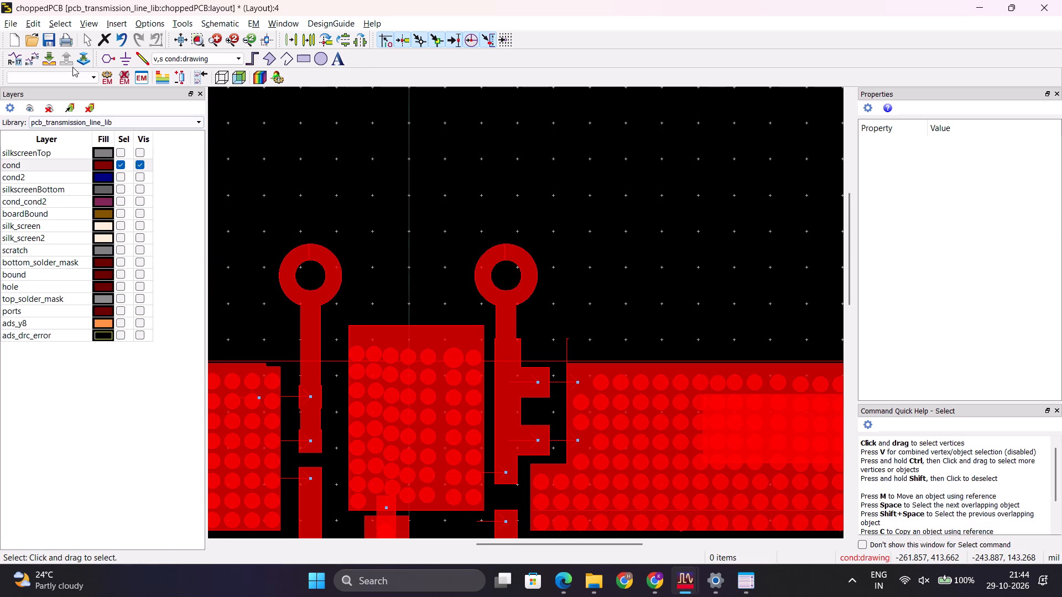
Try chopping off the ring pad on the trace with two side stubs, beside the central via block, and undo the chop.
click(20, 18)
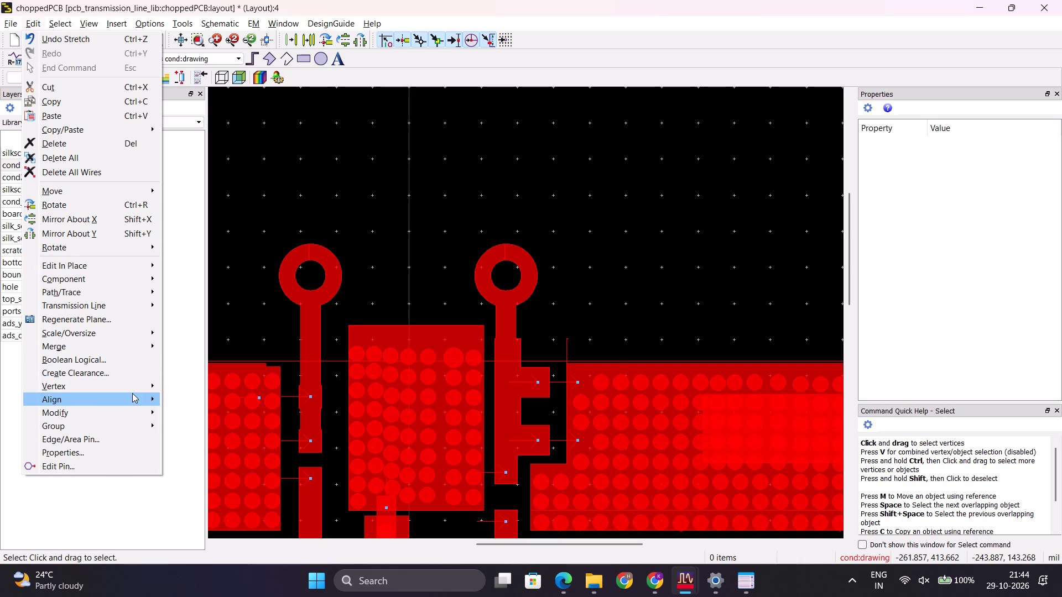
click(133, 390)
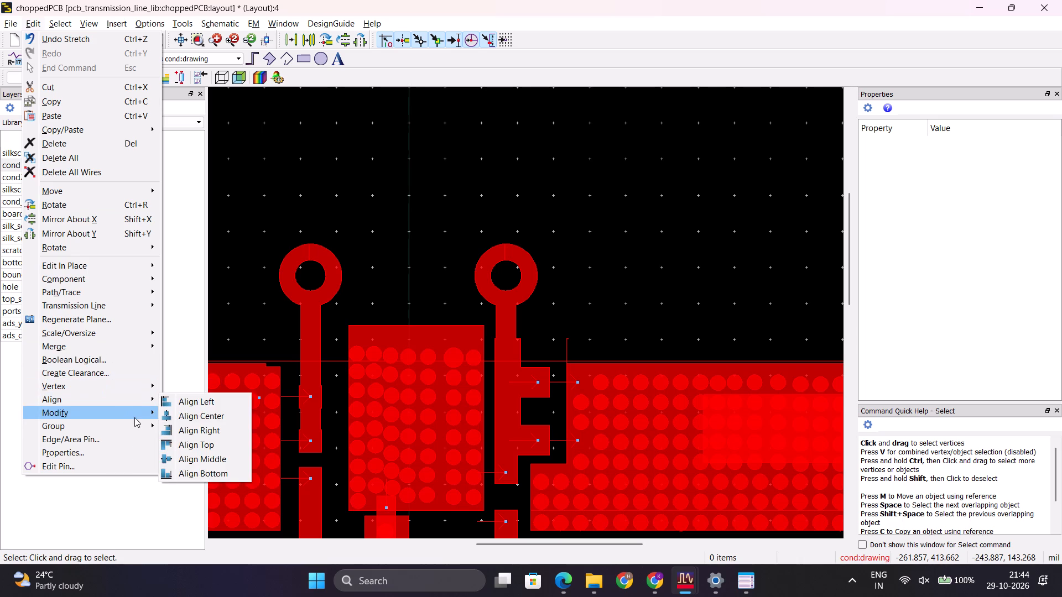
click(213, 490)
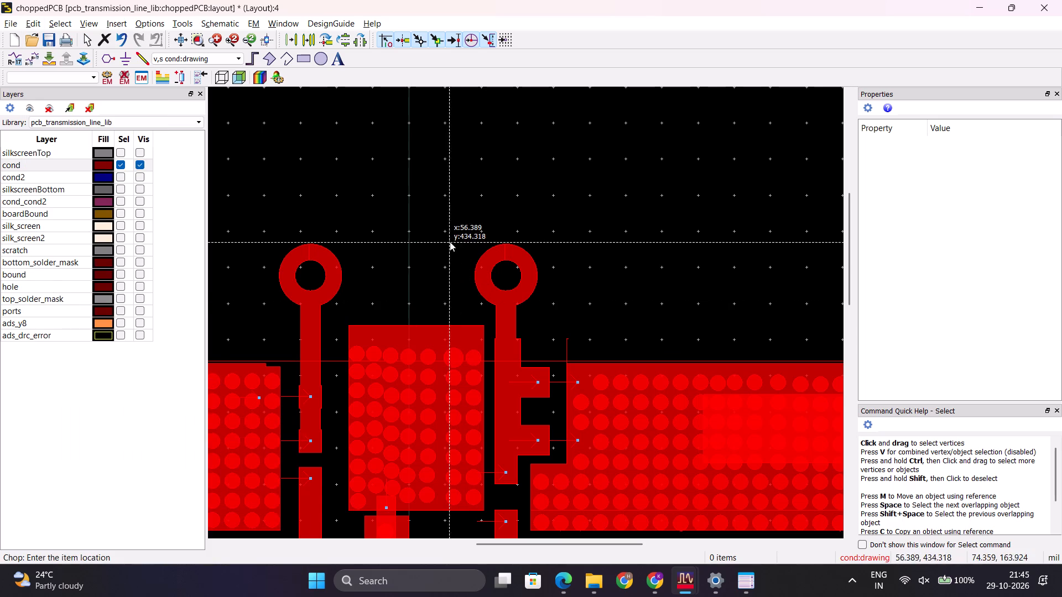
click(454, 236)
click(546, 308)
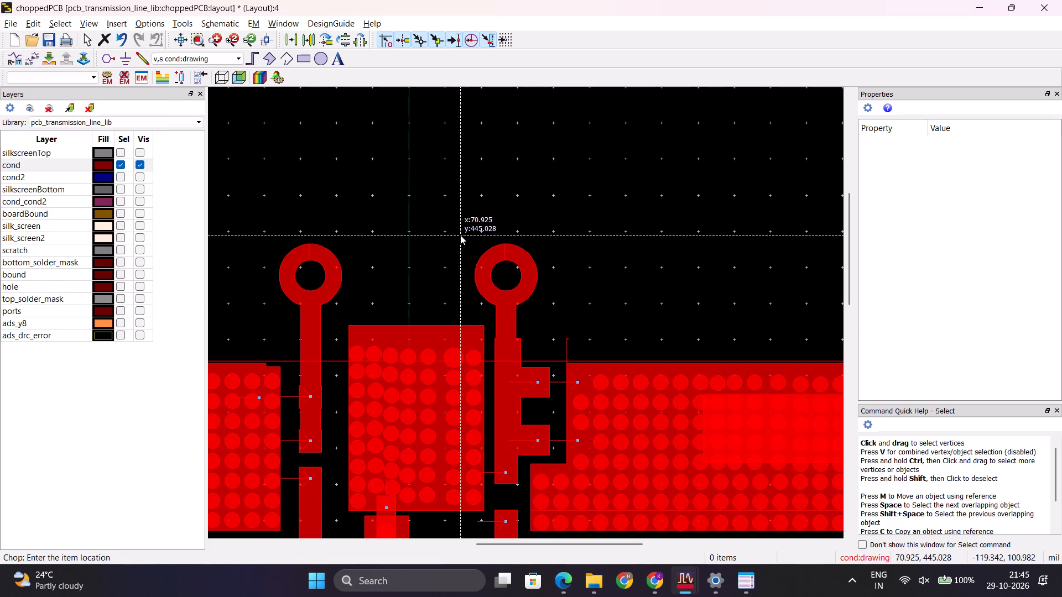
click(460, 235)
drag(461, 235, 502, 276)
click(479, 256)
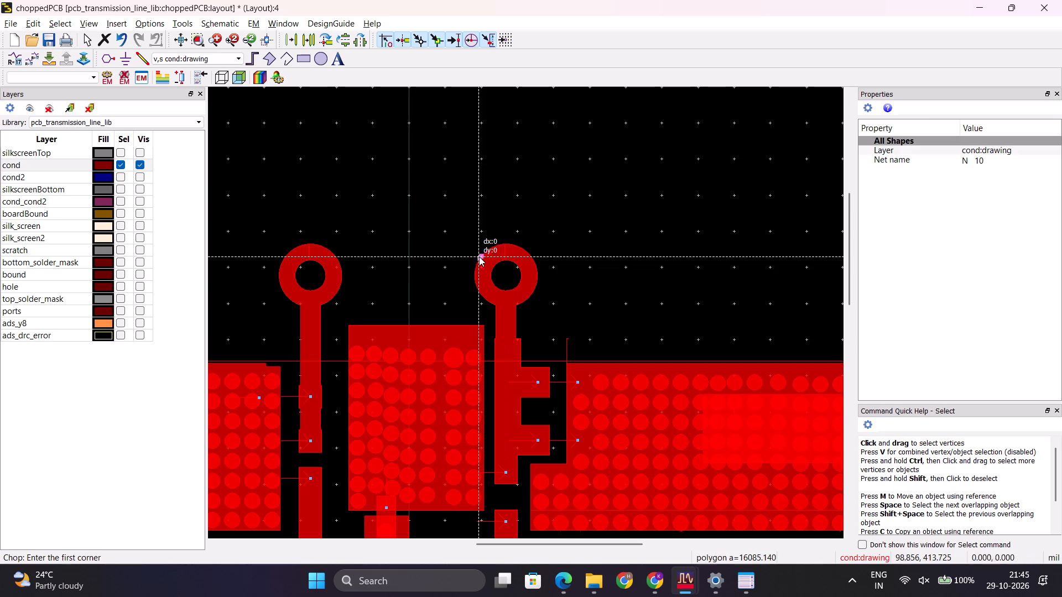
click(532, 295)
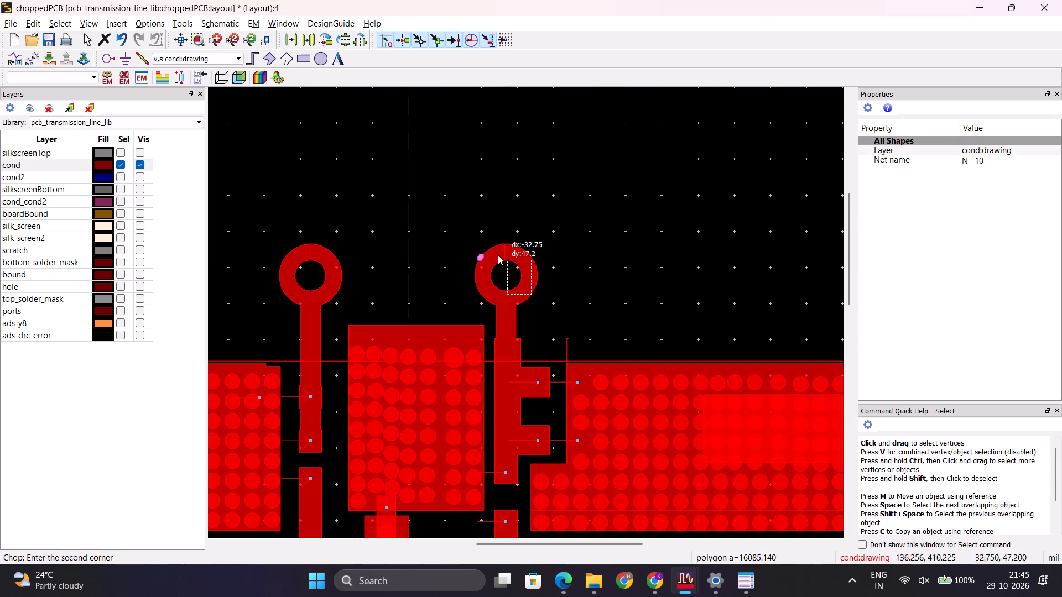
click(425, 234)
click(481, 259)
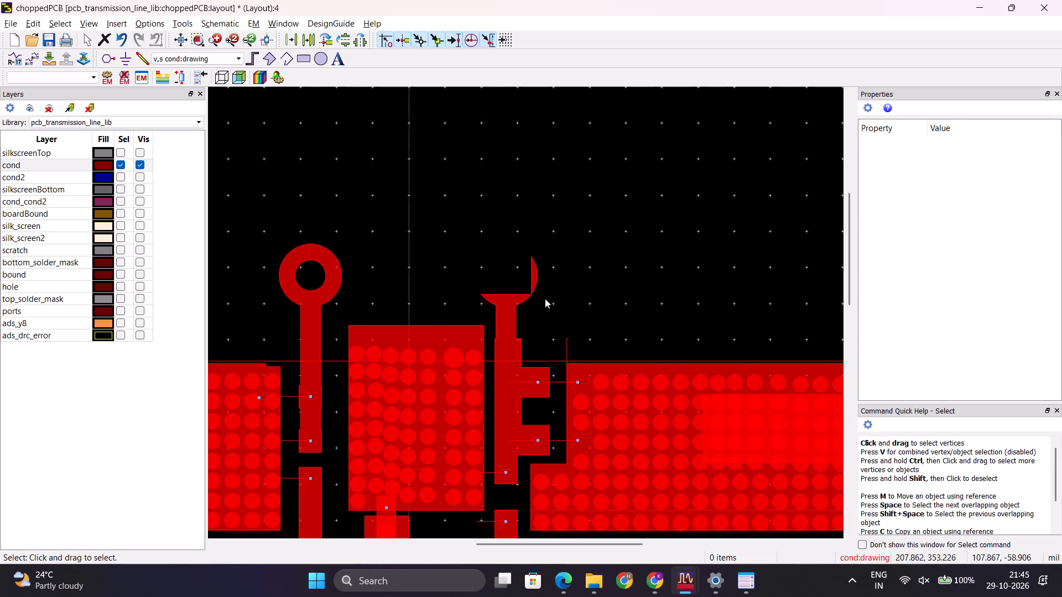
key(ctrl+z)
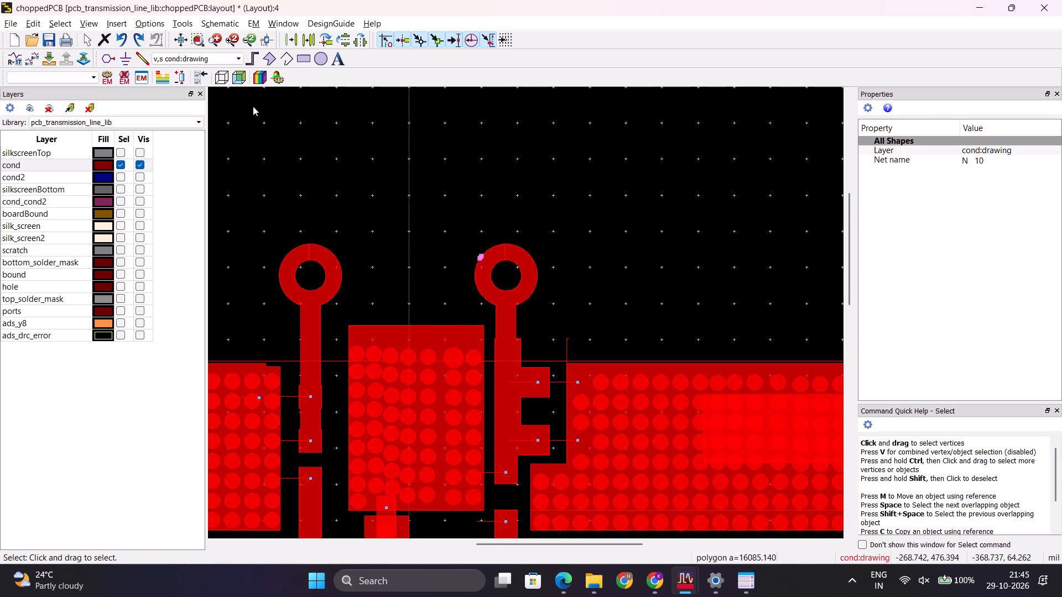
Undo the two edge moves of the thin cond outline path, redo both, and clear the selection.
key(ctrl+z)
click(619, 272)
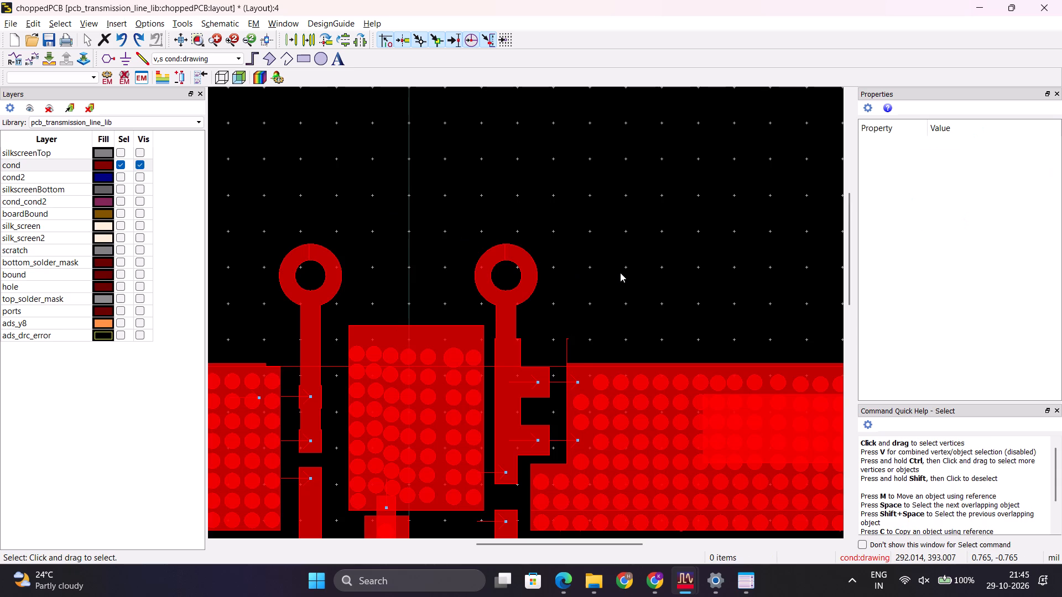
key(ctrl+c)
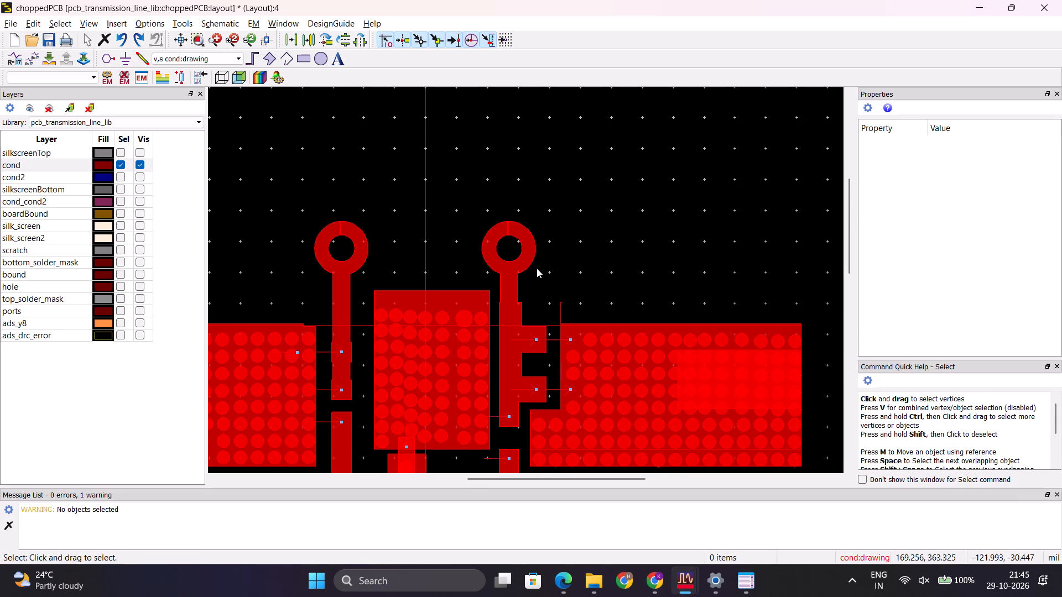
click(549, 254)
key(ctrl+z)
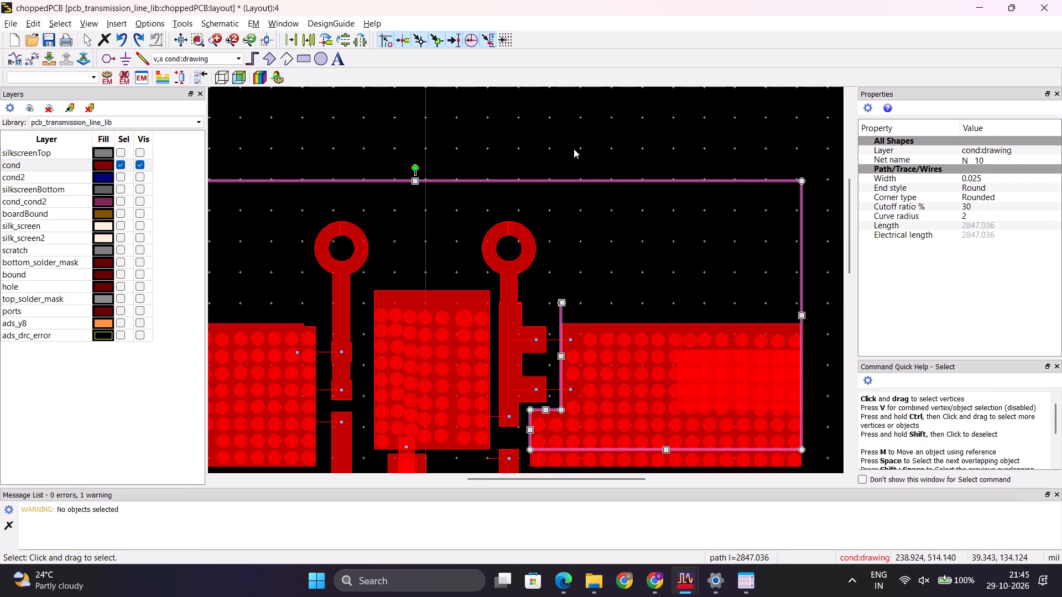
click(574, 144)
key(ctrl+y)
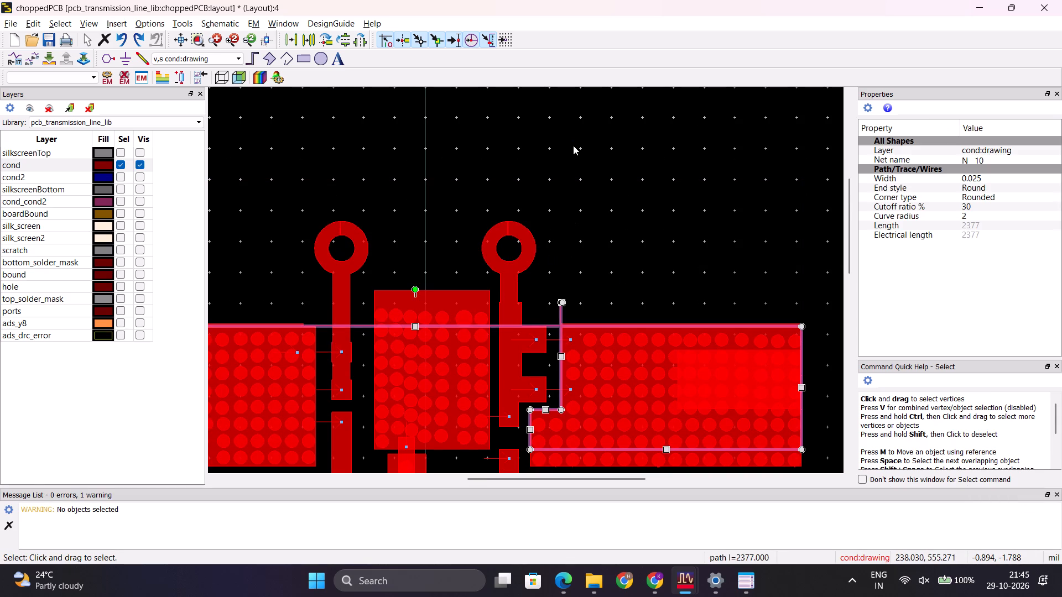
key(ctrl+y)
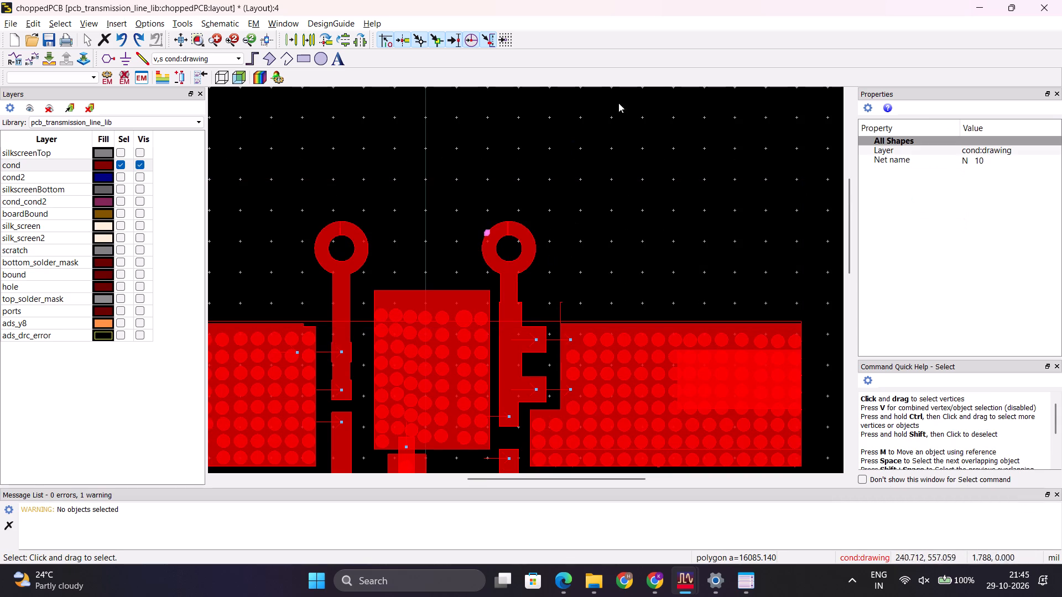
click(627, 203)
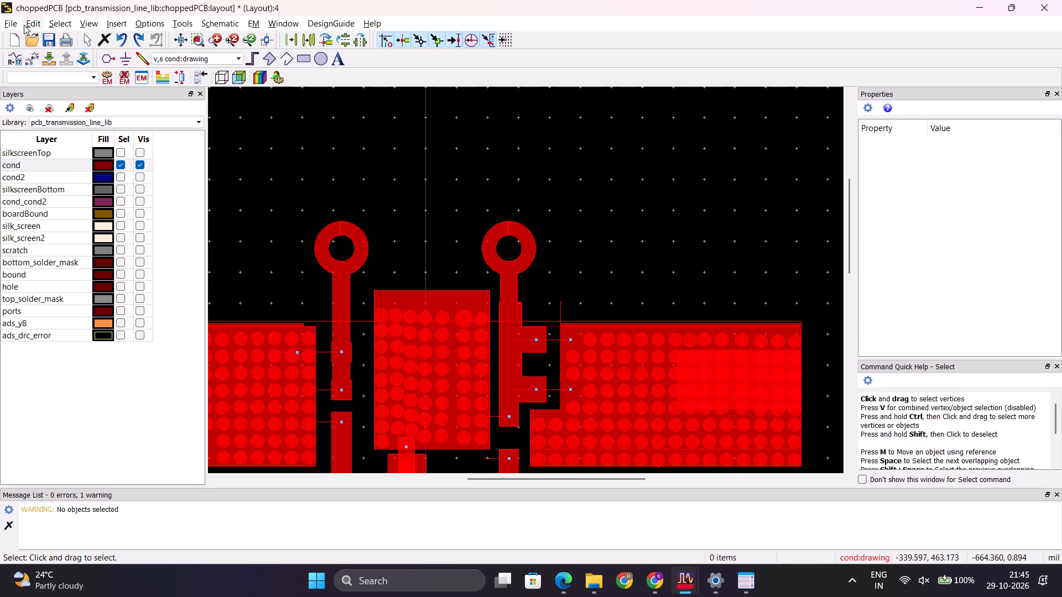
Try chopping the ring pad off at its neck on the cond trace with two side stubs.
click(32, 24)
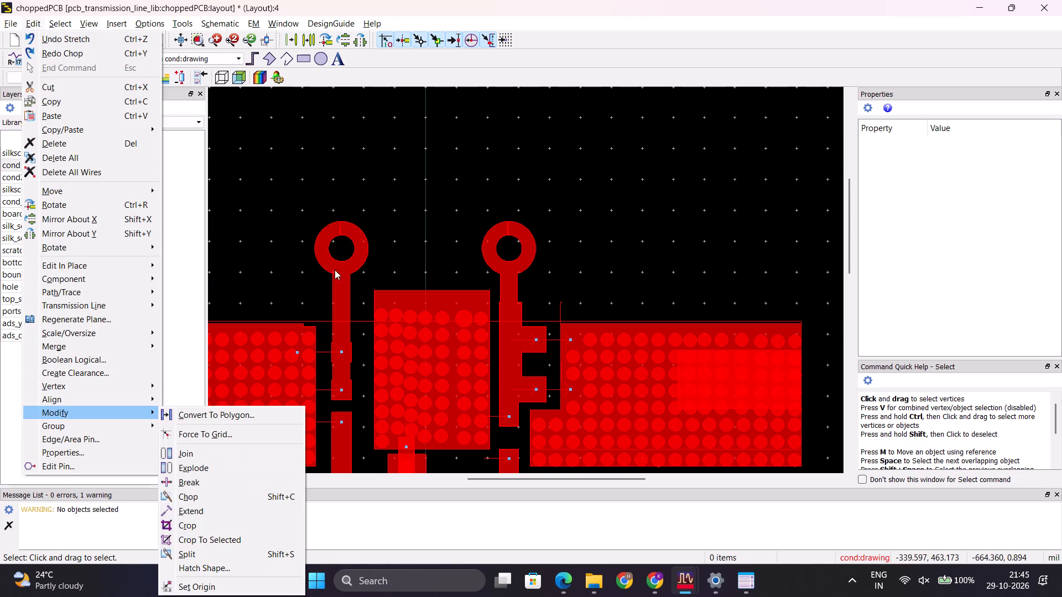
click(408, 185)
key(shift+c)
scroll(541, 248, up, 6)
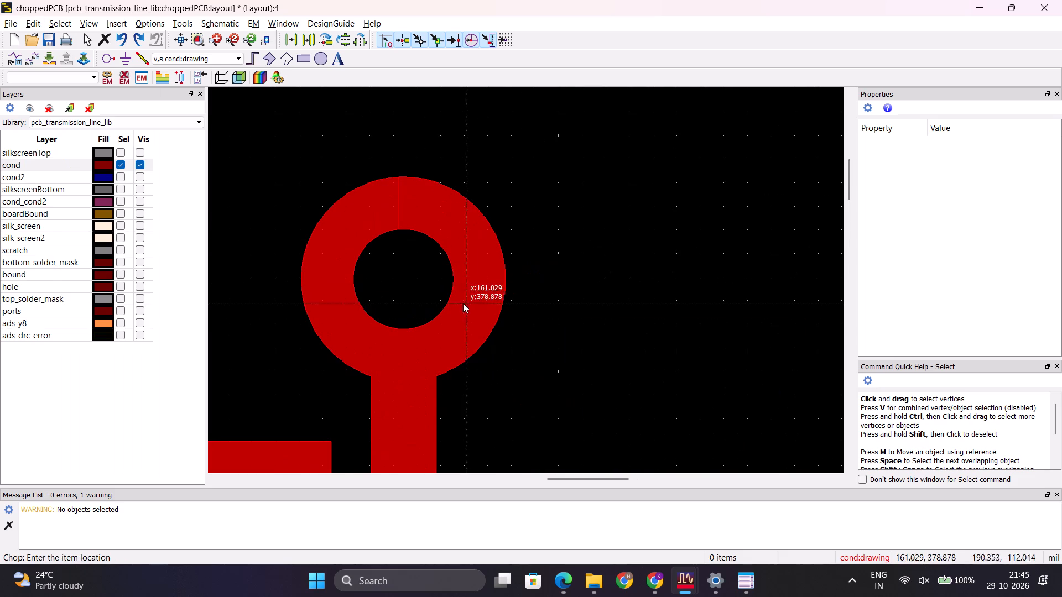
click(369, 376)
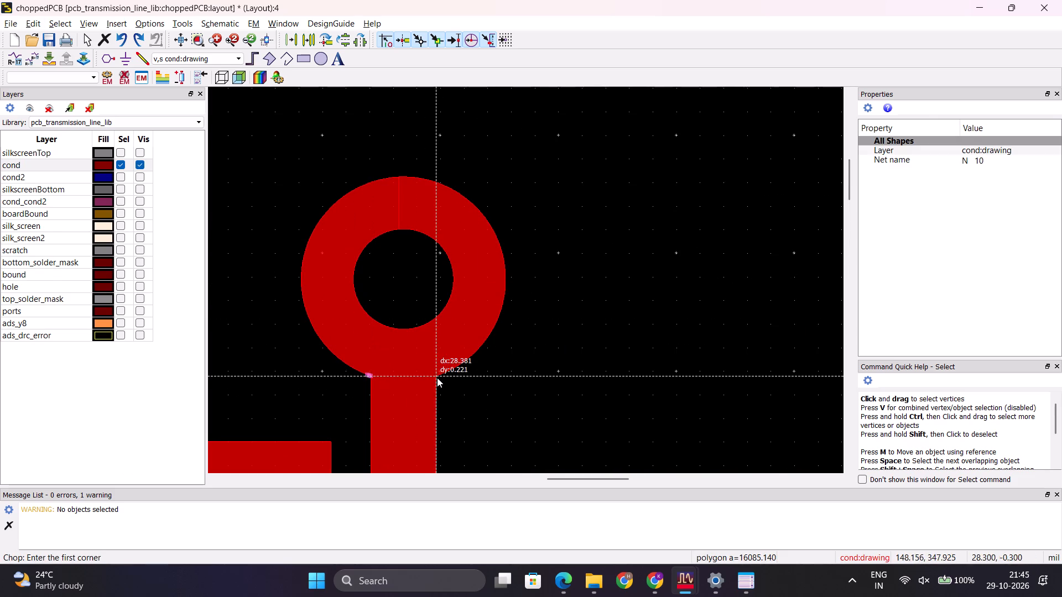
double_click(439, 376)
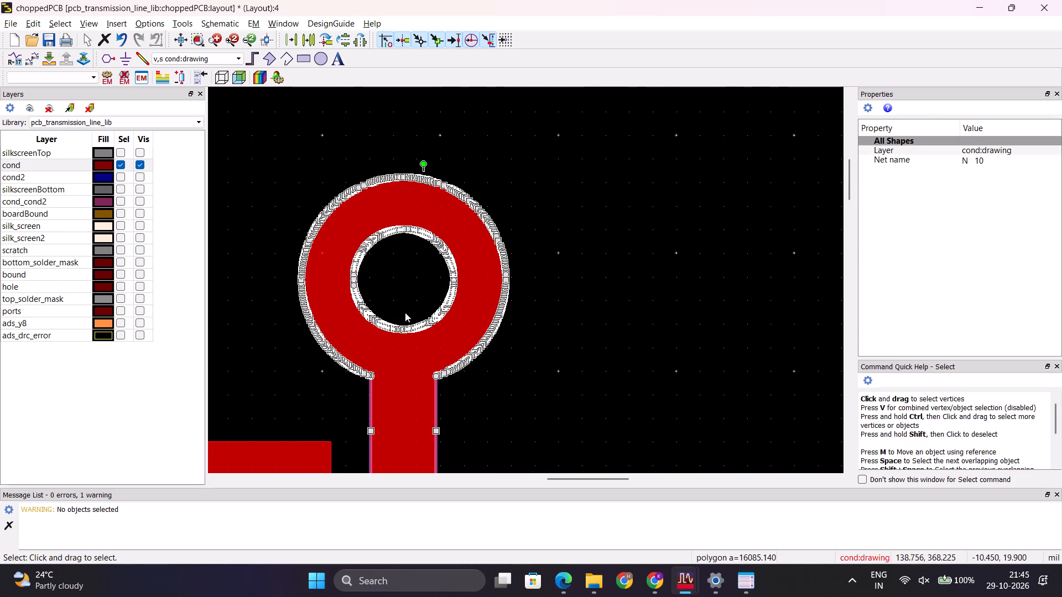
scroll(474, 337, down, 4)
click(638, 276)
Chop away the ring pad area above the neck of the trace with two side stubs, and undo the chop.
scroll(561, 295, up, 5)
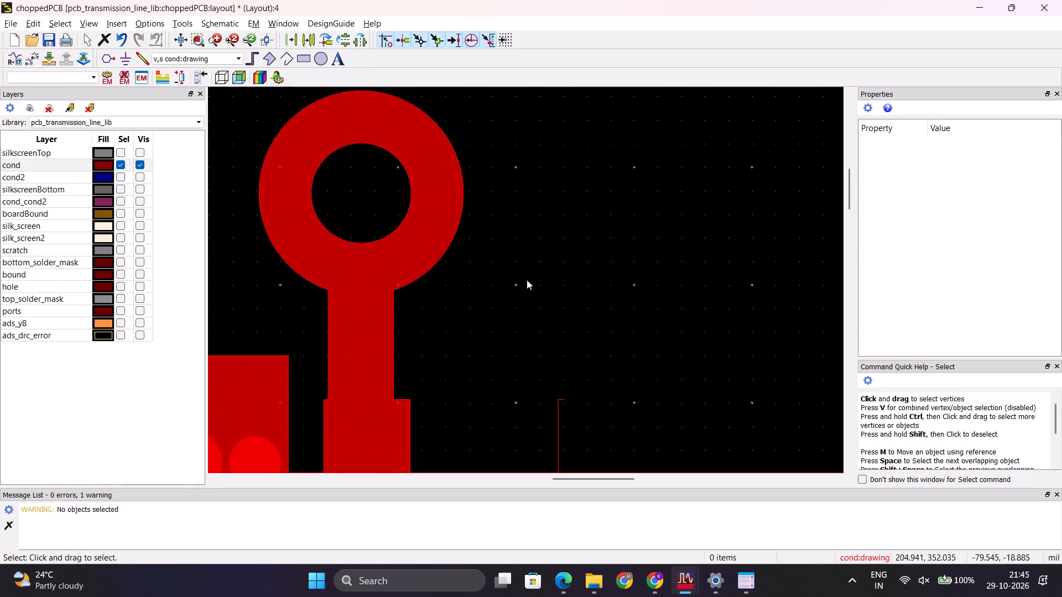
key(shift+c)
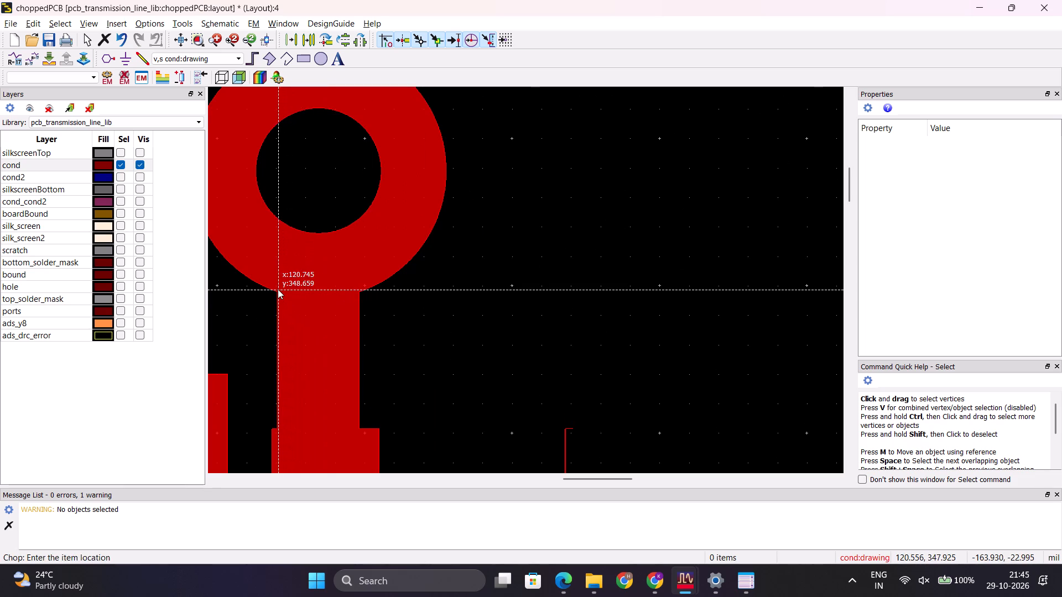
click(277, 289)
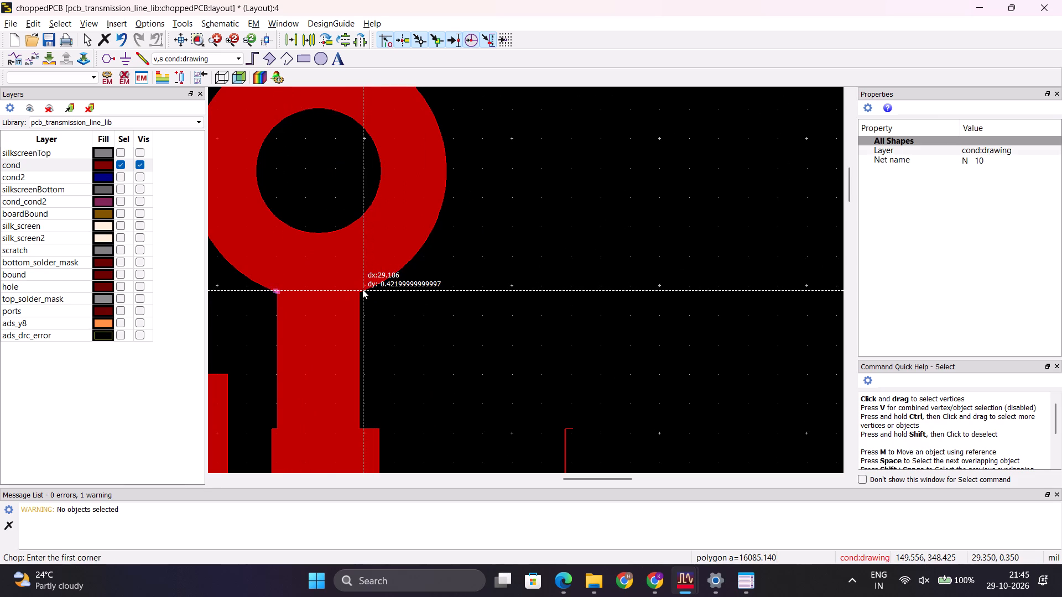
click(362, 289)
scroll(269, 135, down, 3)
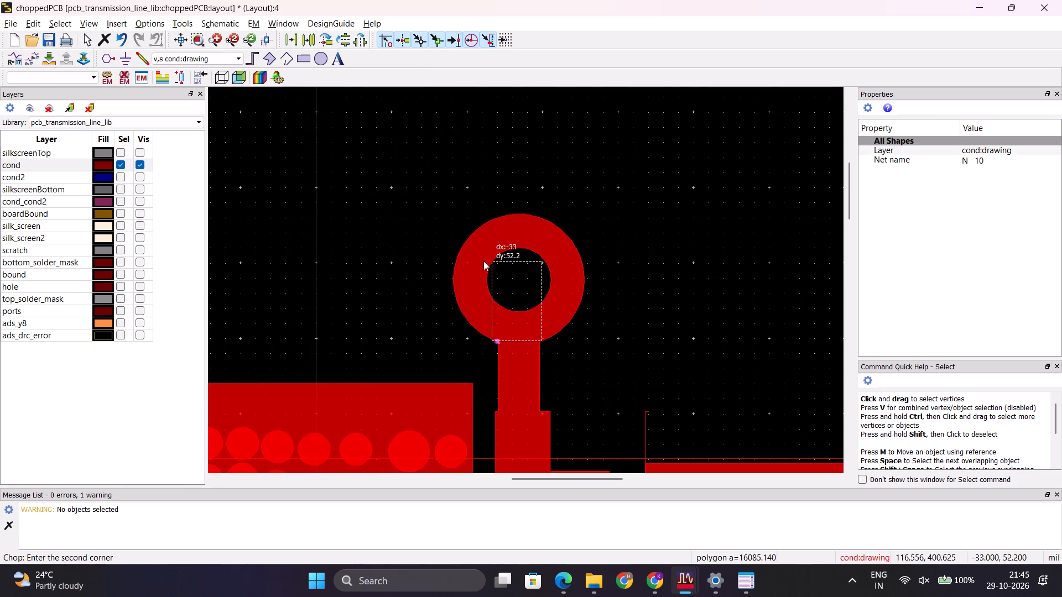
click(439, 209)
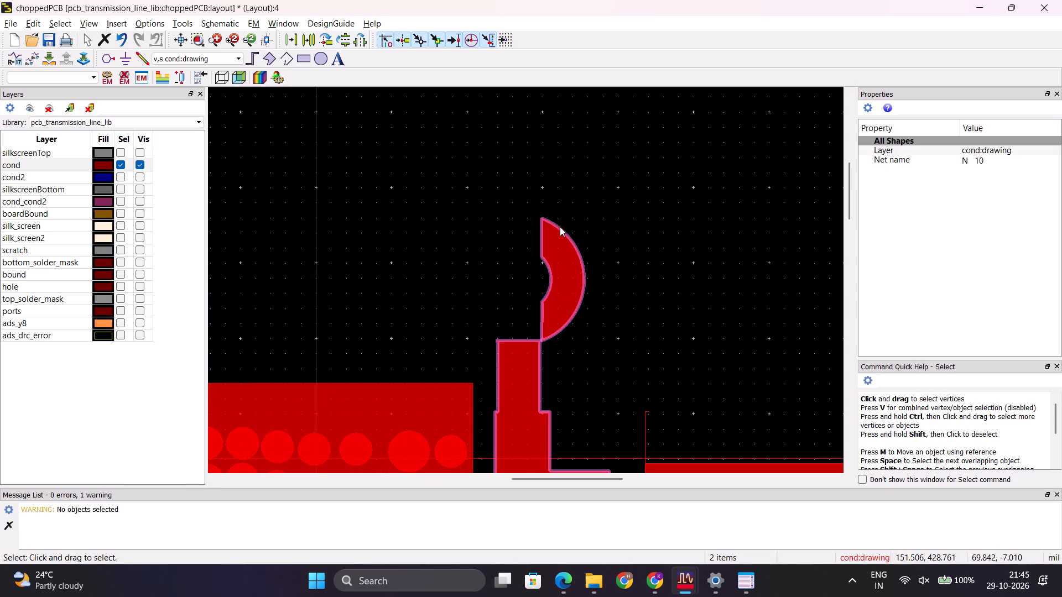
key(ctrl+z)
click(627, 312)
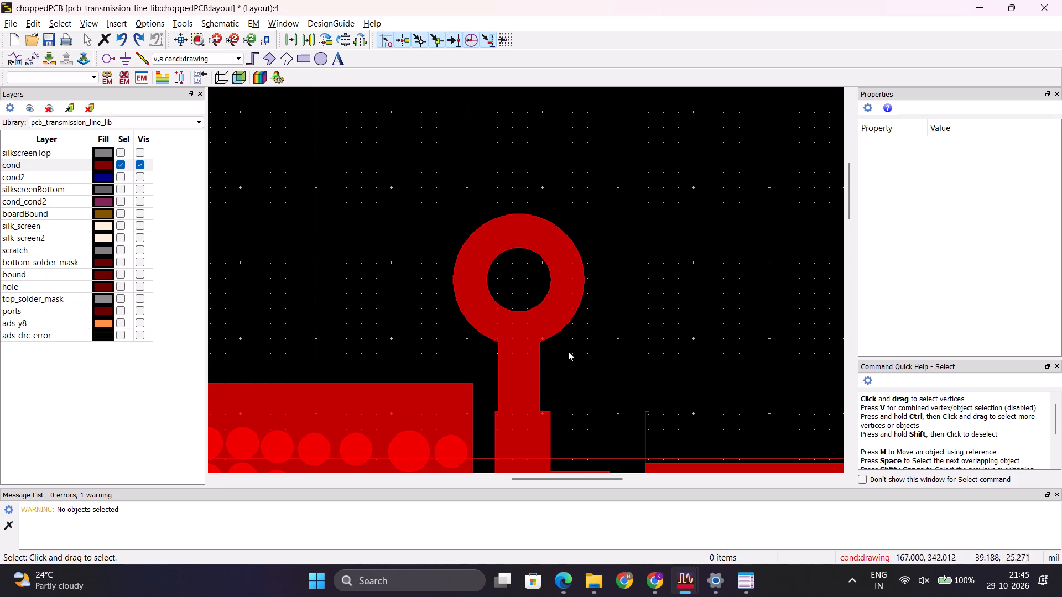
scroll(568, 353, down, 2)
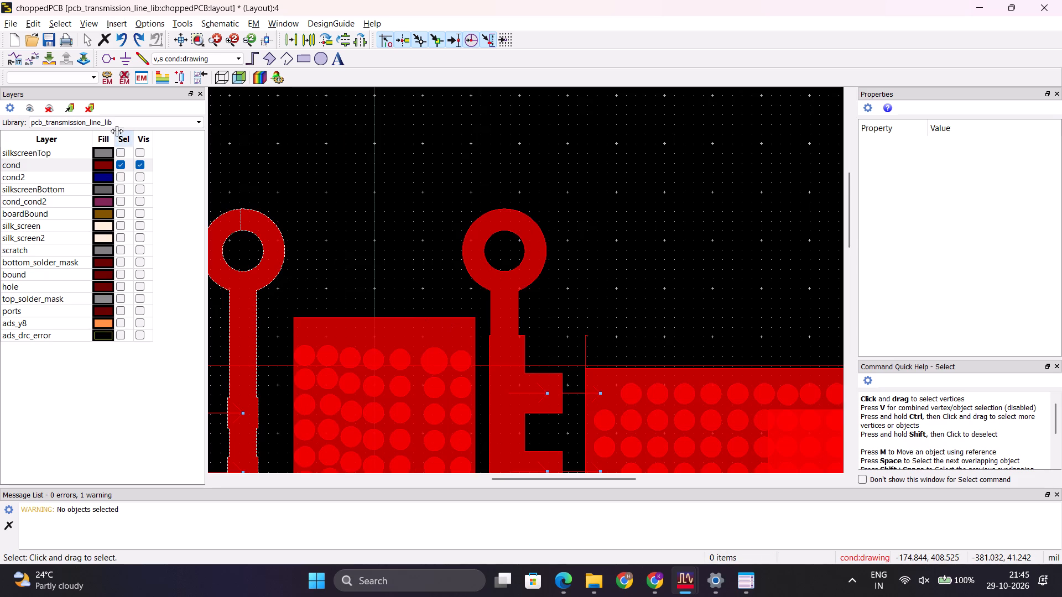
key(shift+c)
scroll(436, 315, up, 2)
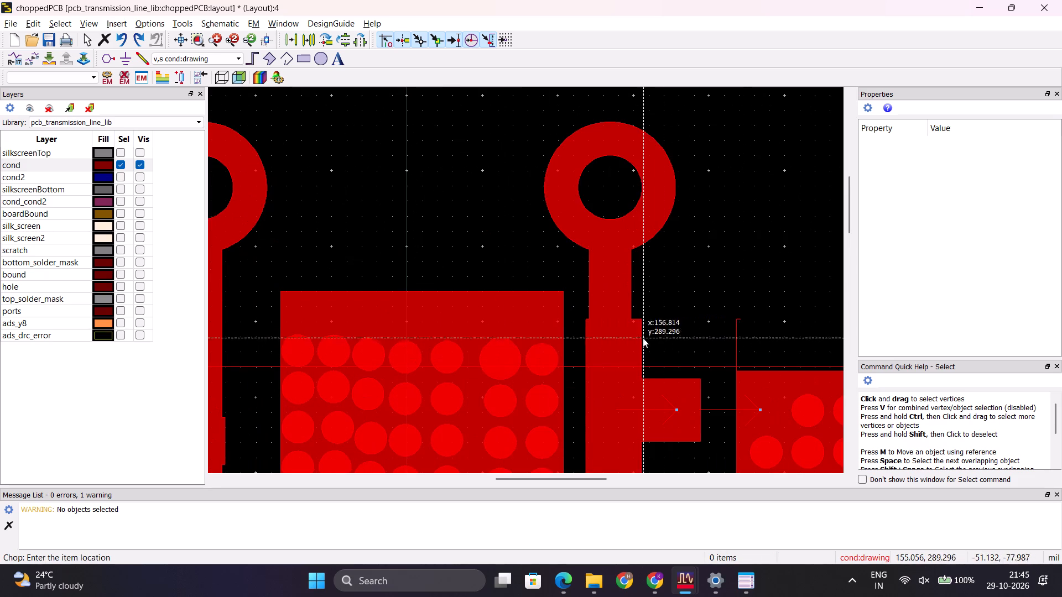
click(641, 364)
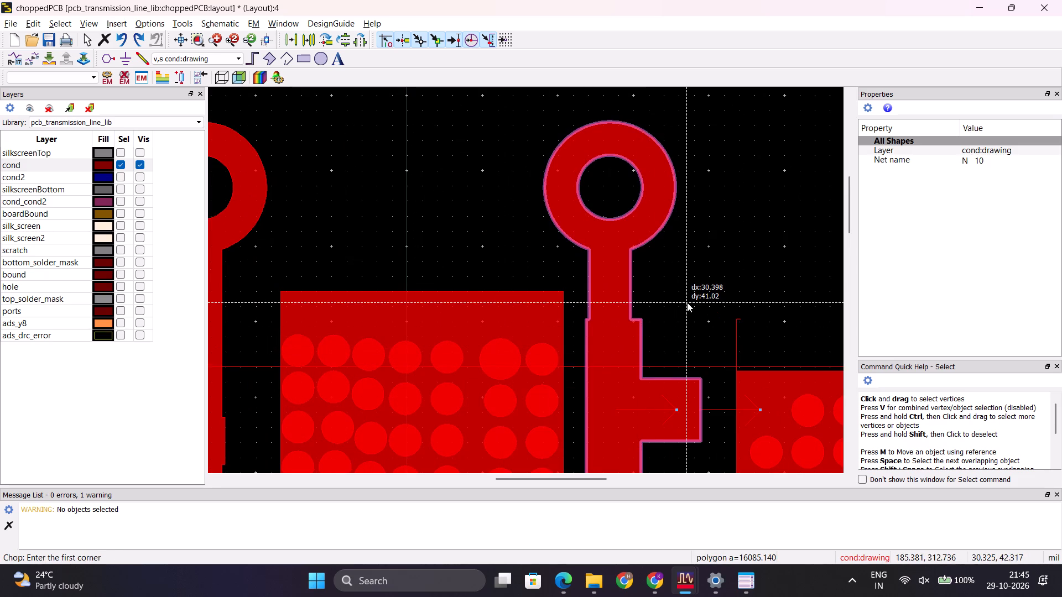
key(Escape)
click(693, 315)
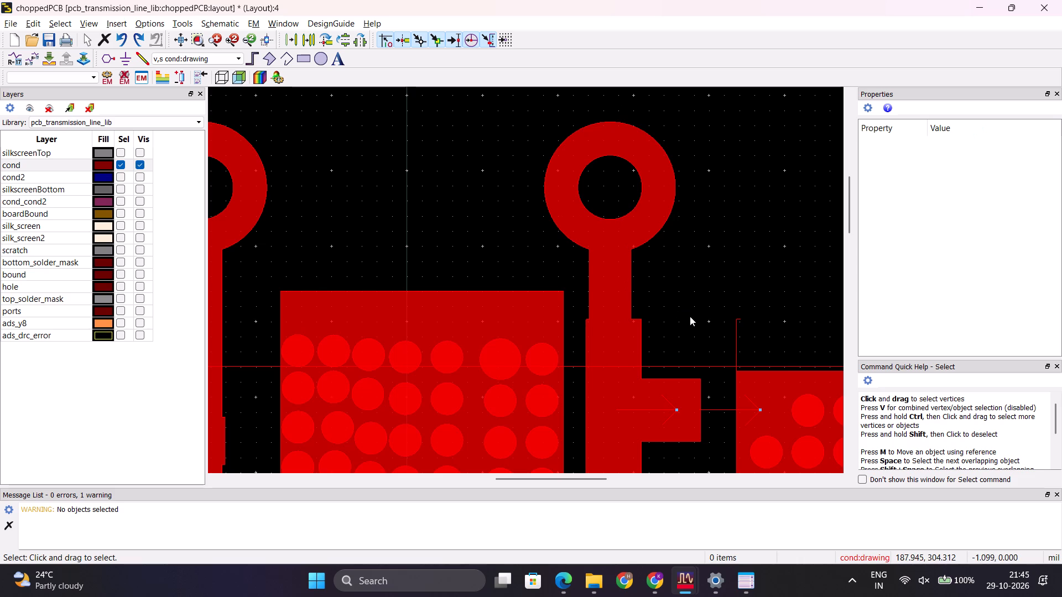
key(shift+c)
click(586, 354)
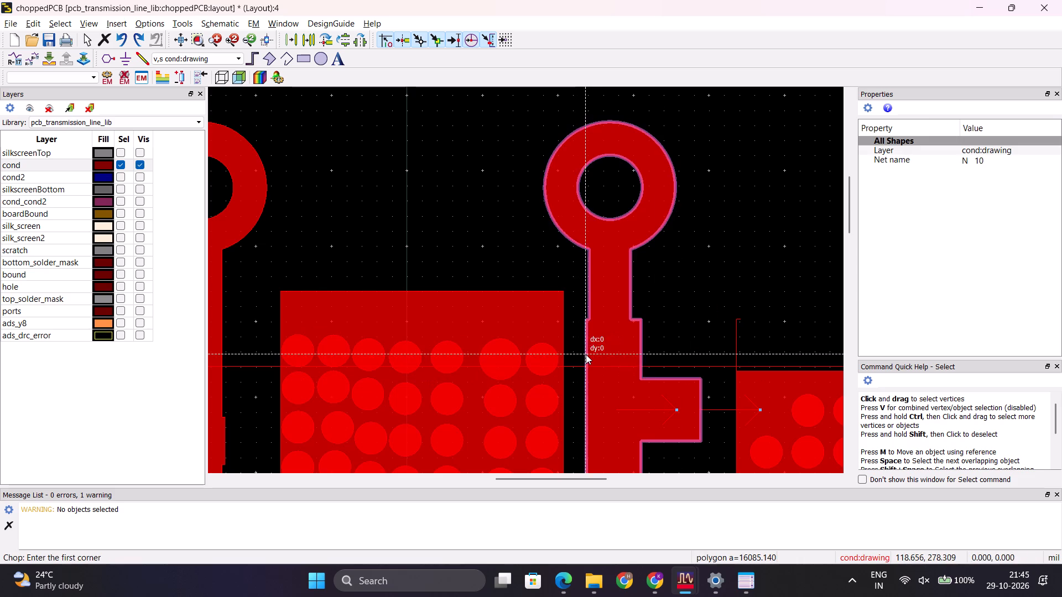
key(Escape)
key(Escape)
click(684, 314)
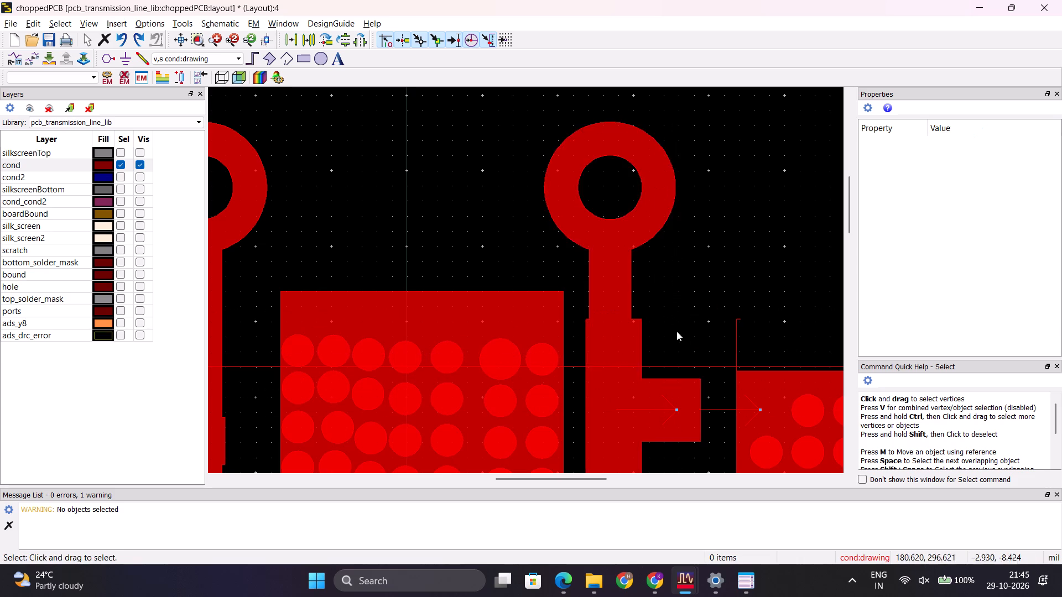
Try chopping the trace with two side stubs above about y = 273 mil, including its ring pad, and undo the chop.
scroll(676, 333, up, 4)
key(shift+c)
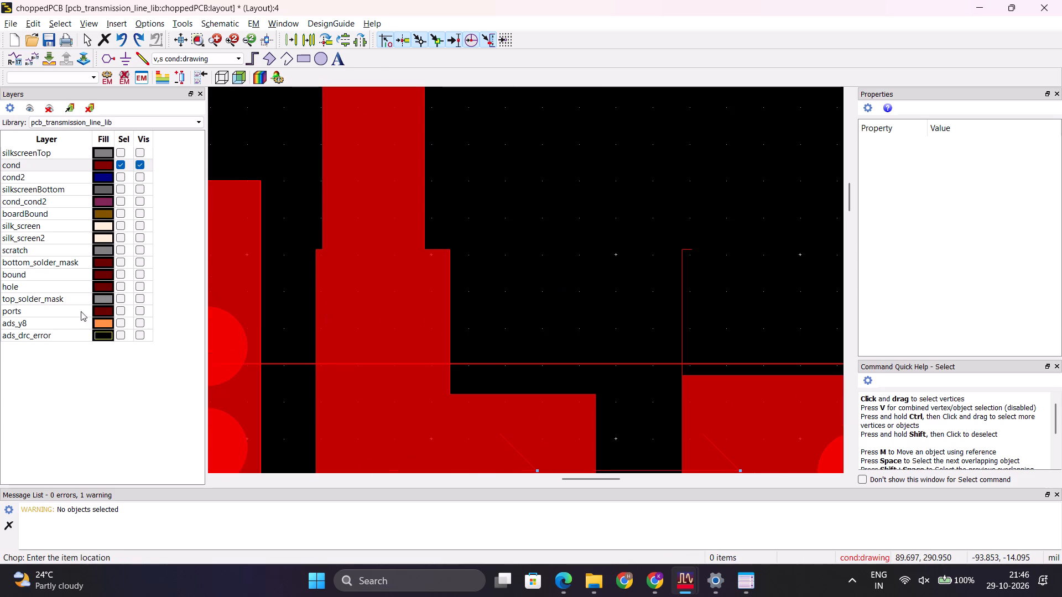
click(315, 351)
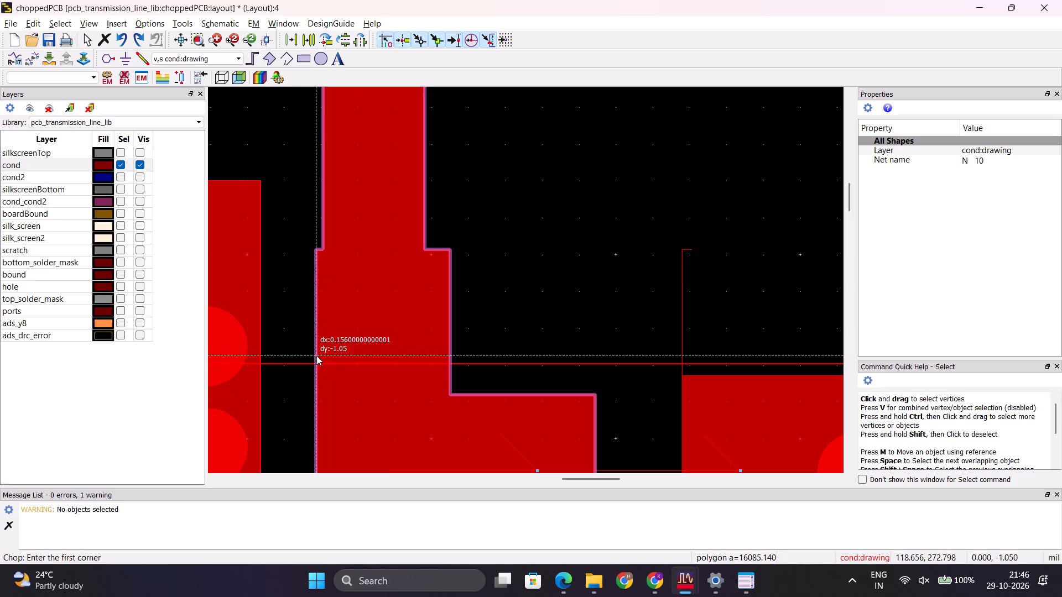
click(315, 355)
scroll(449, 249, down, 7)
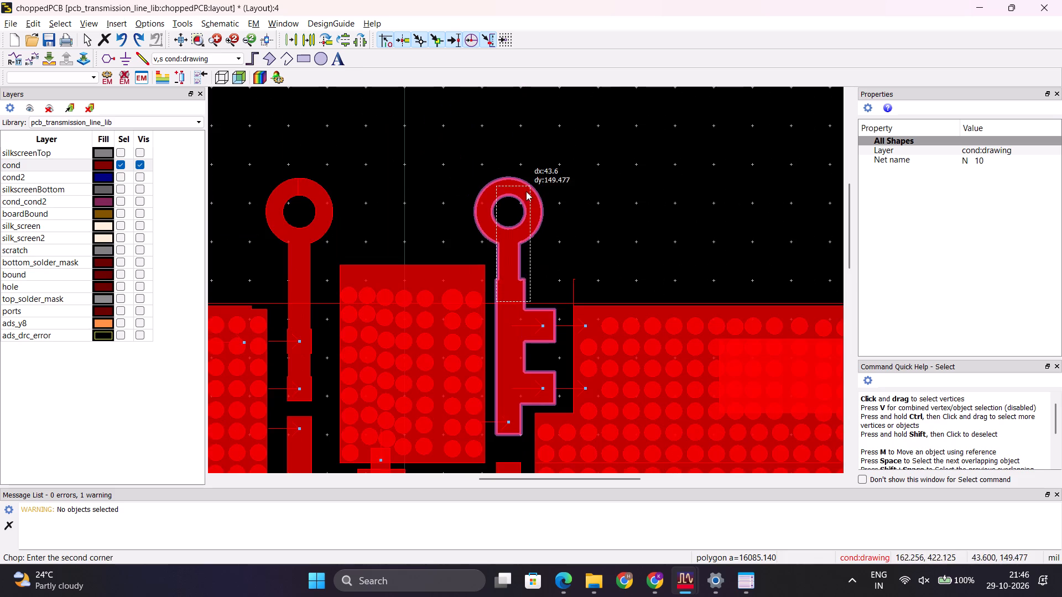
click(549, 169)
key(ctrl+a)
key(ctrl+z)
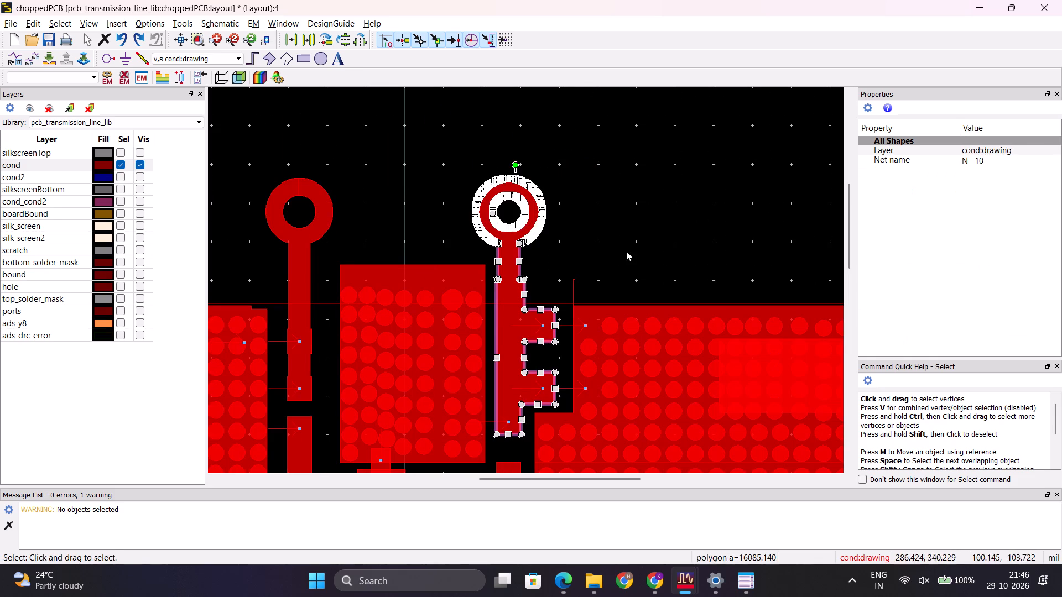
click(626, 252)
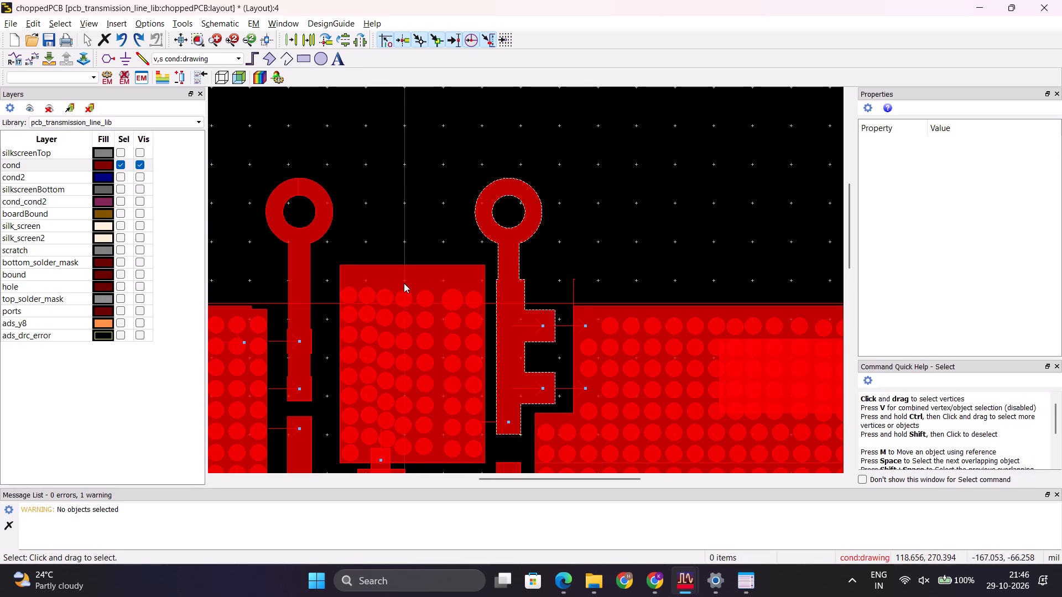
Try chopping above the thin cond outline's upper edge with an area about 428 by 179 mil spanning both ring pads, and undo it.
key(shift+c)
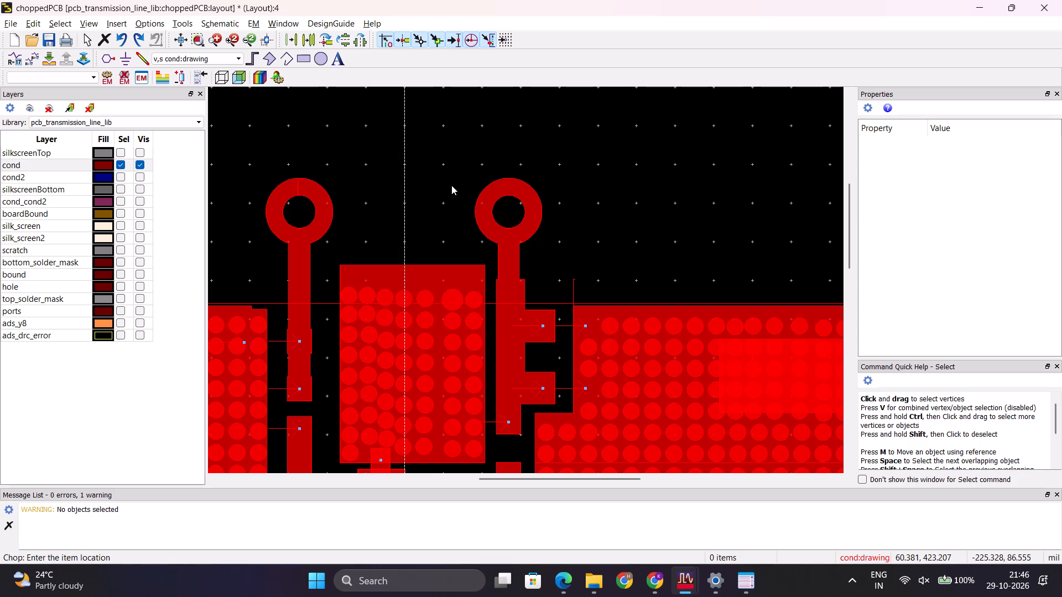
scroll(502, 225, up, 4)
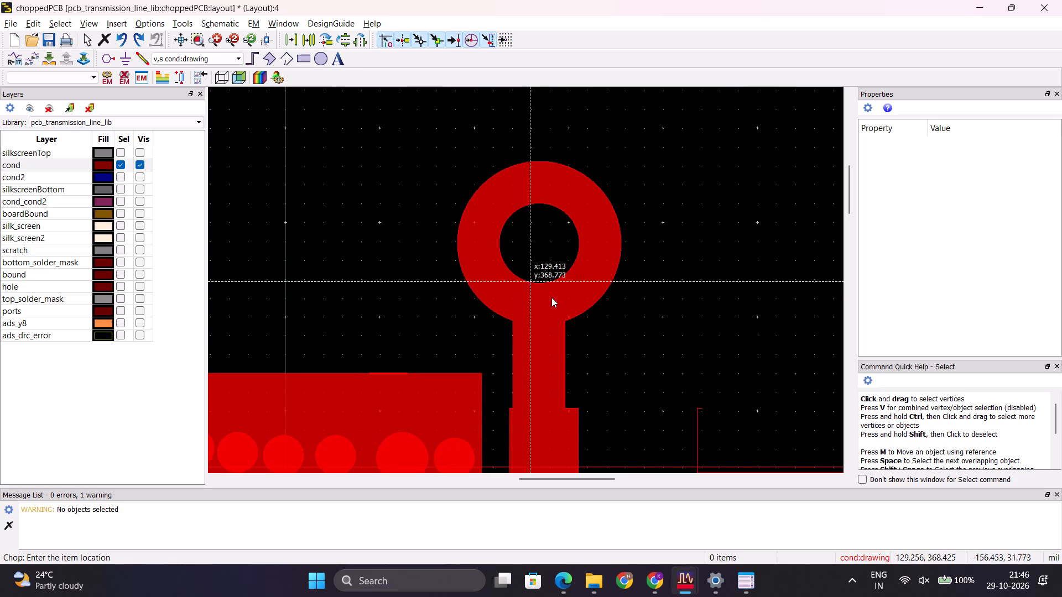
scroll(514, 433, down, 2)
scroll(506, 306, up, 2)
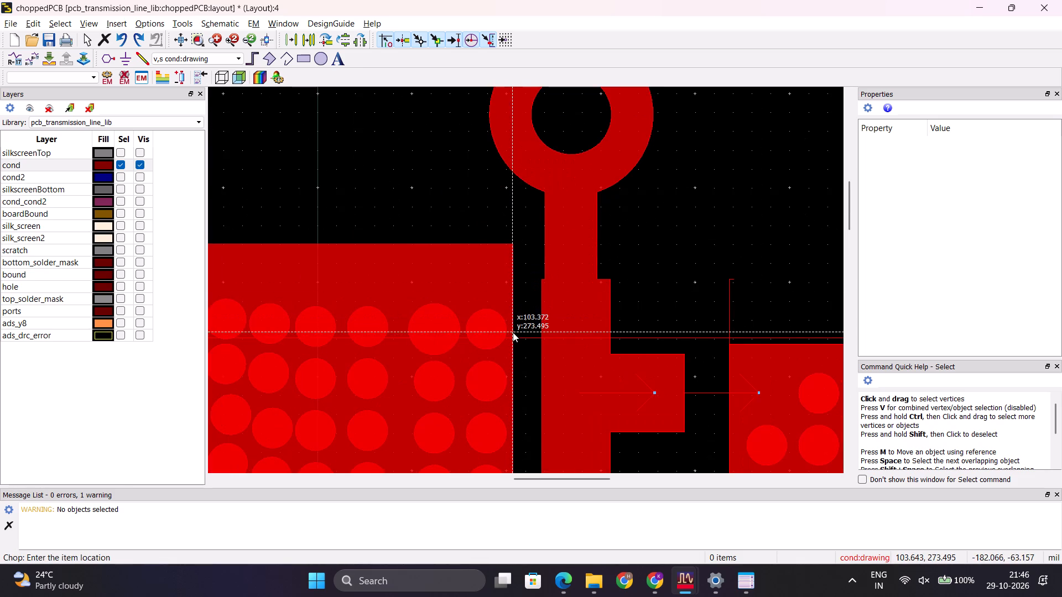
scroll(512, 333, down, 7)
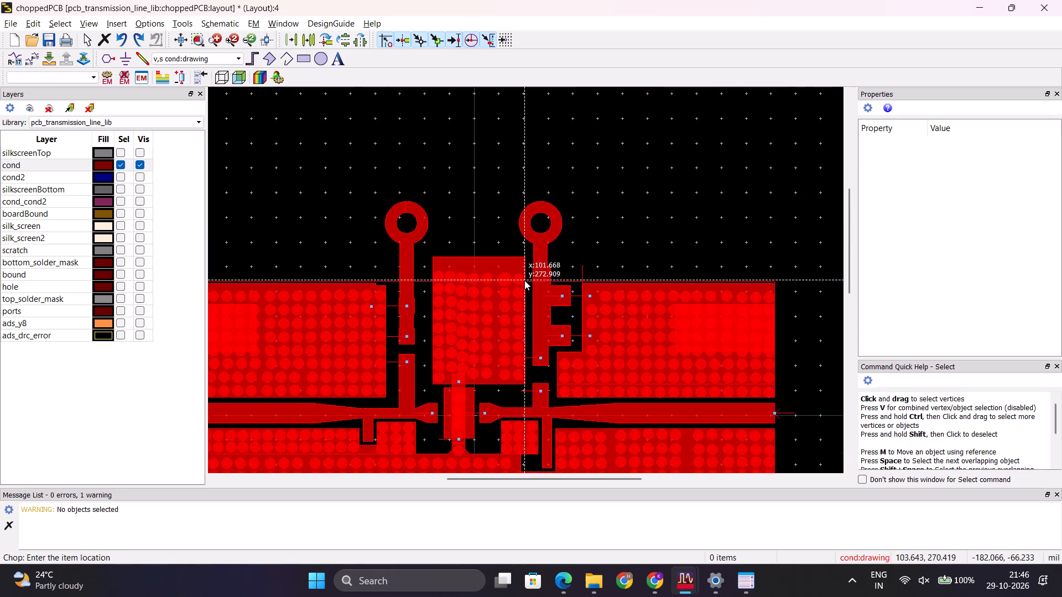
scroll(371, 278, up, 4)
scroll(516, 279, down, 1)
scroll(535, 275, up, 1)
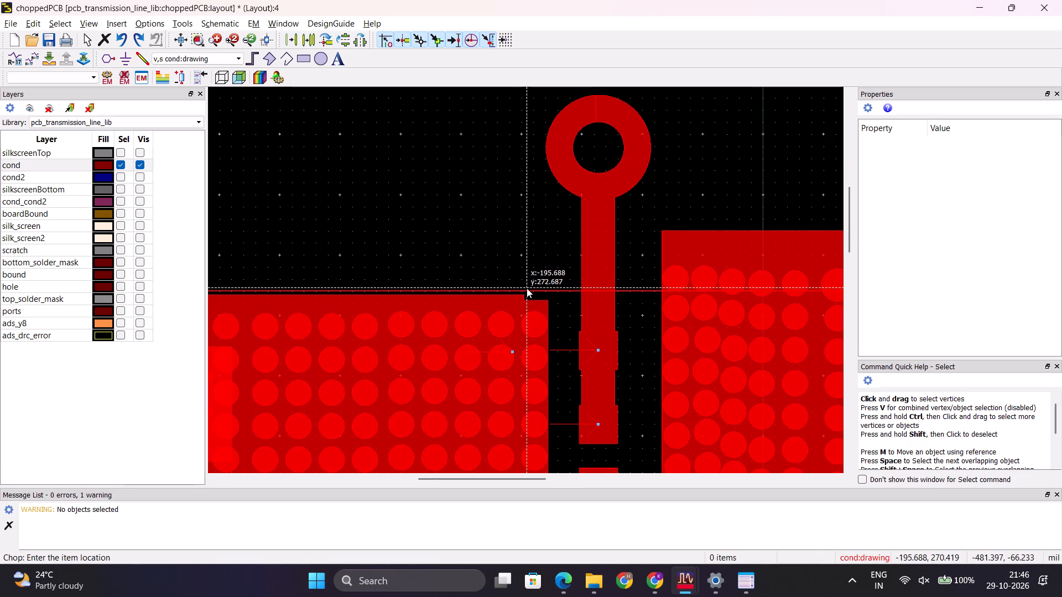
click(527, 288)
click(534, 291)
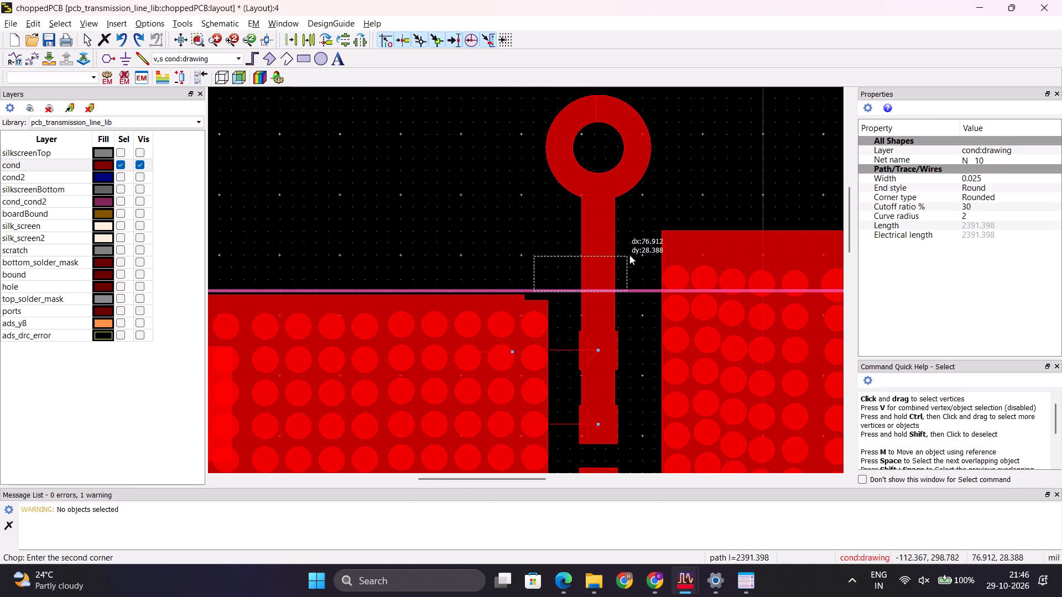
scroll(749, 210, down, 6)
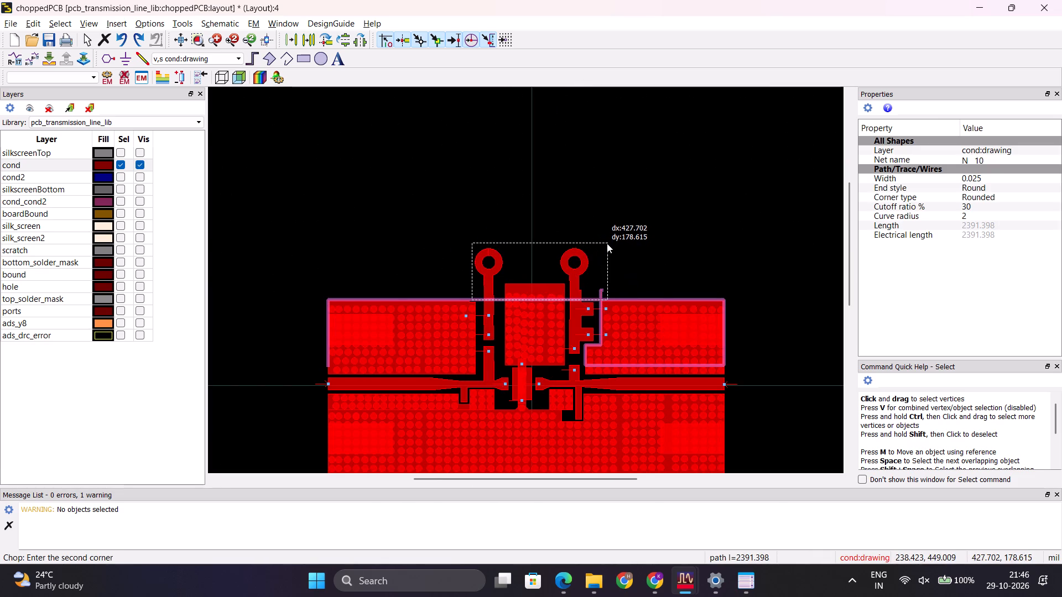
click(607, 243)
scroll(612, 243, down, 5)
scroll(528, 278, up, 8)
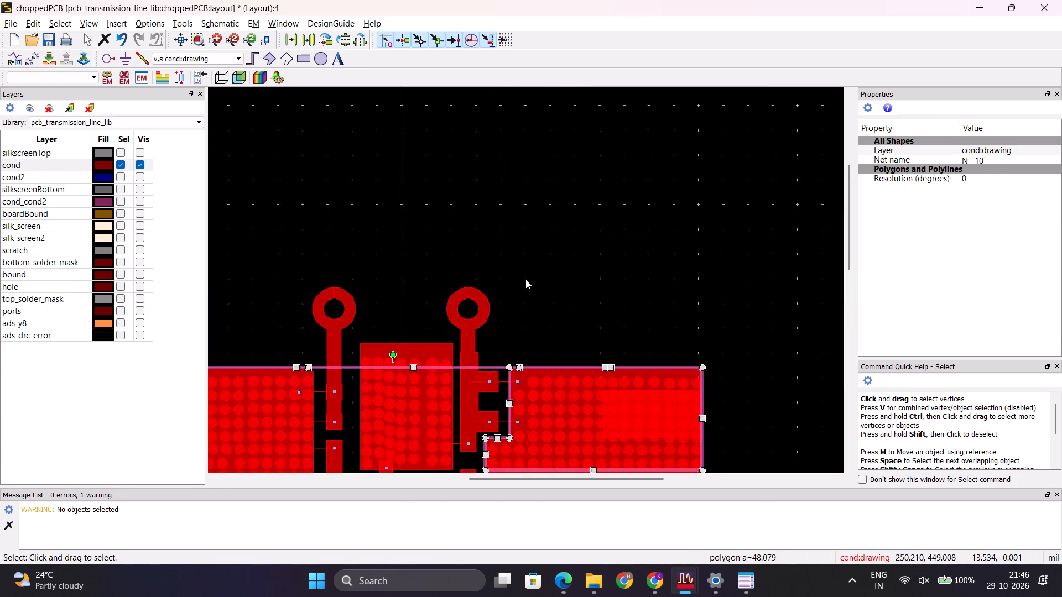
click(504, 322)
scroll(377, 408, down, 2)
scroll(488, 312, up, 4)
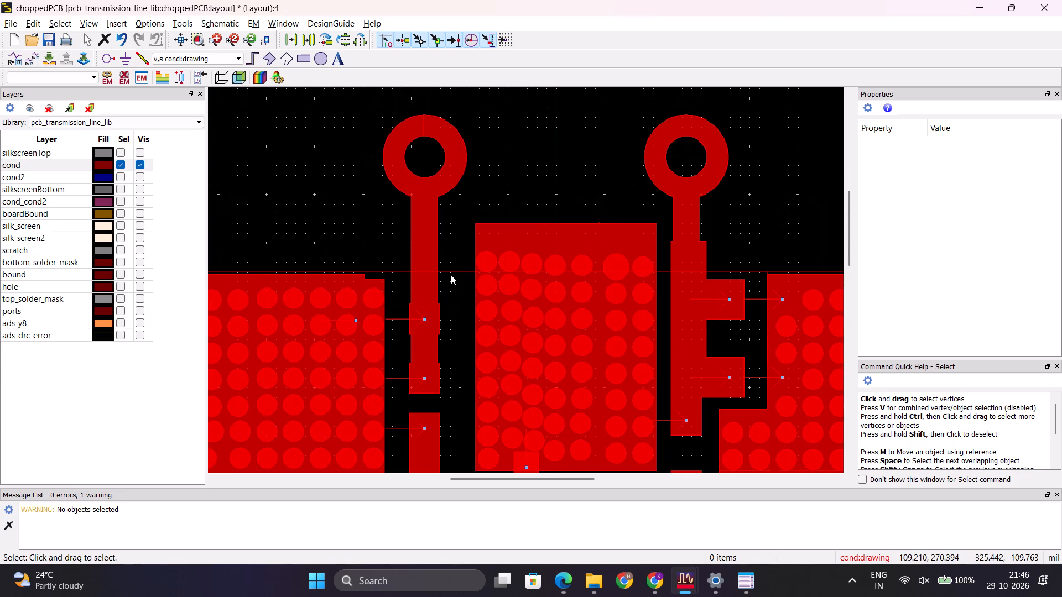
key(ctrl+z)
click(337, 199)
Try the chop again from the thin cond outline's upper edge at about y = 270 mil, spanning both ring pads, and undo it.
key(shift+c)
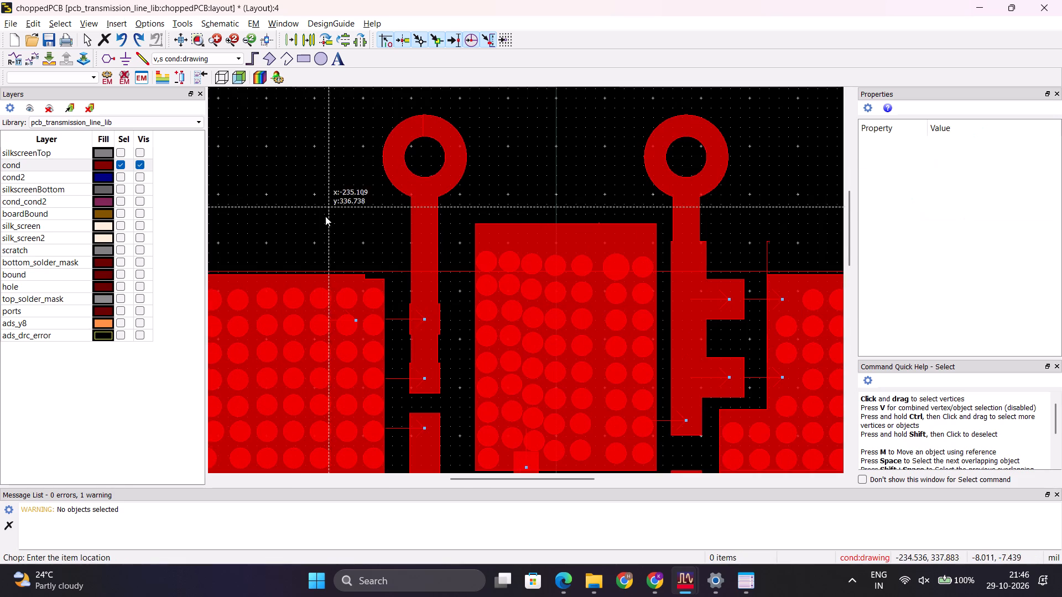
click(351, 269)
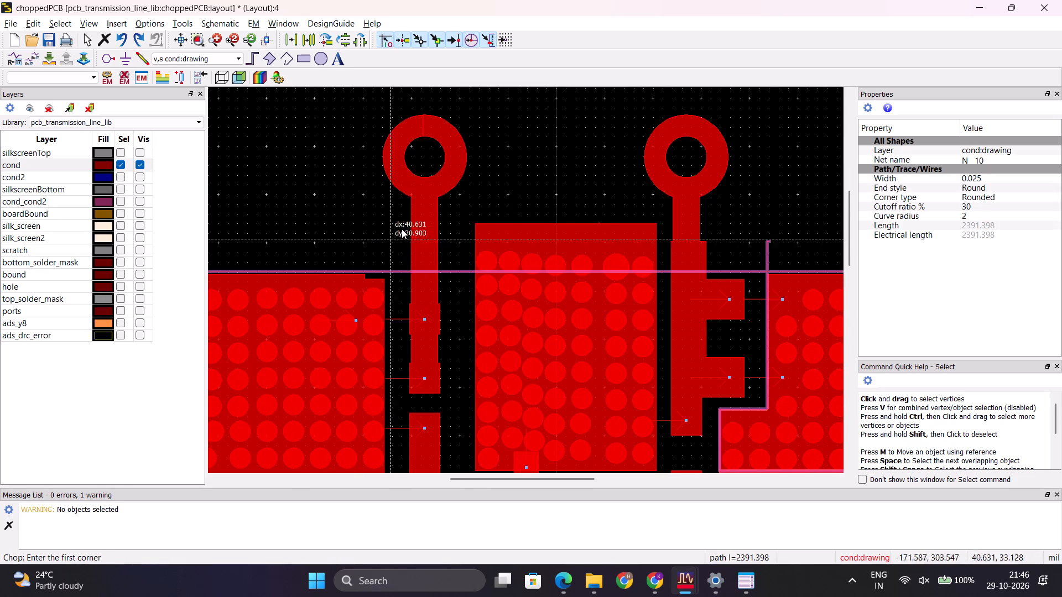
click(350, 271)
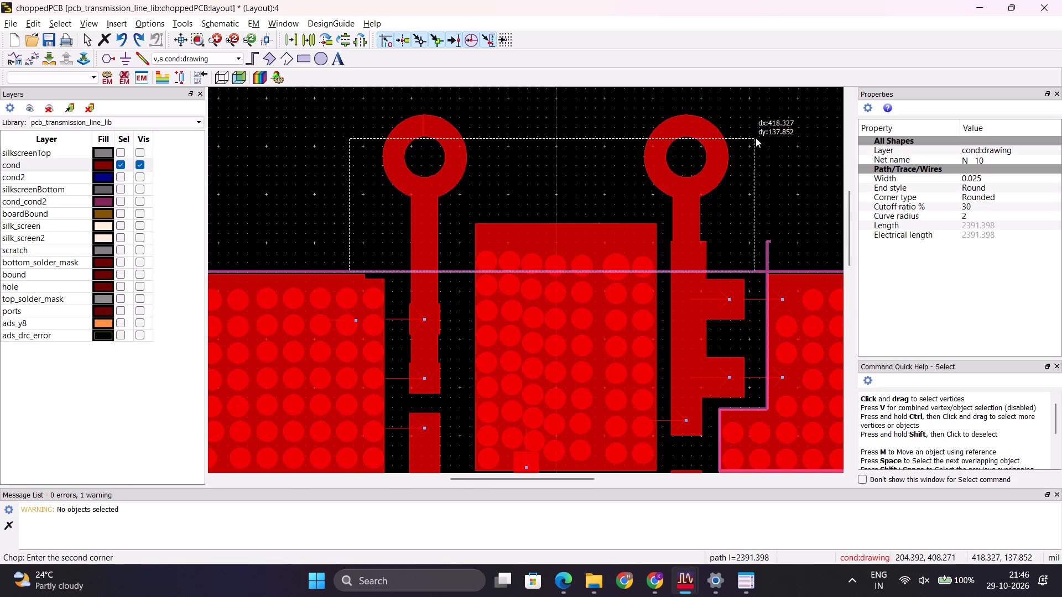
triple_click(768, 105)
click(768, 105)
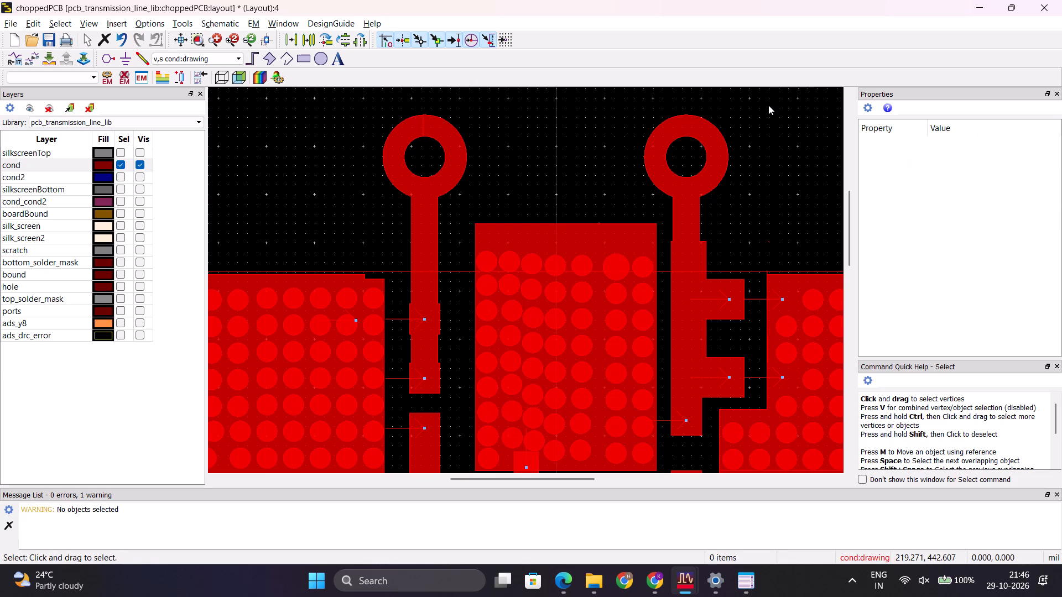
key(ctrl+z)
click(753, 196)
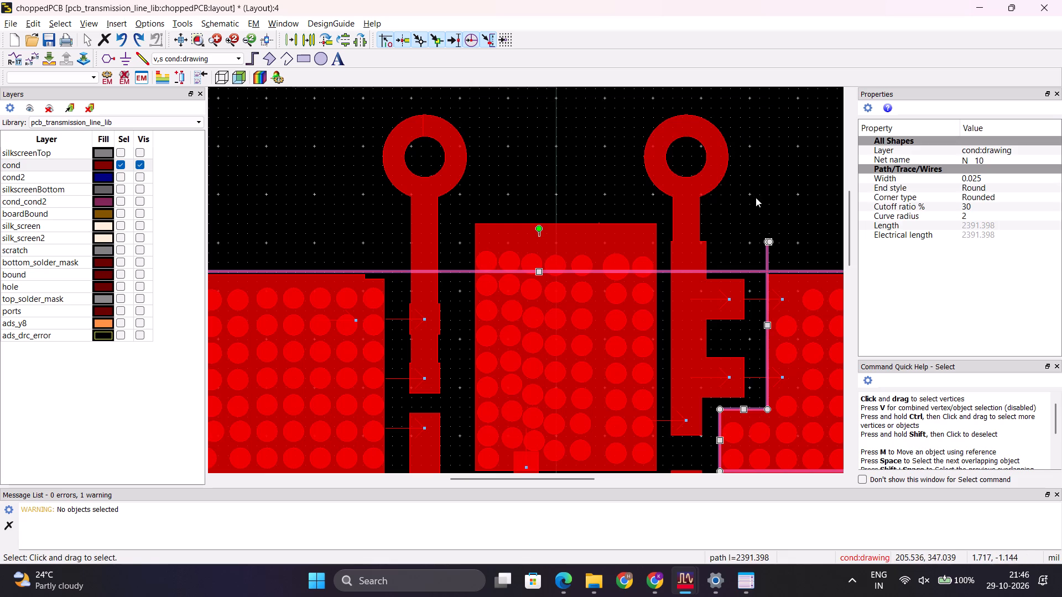
Chop away the stubless ring-pad trace above the thin cond outline's upper edge, starting from about x = -150, y = 270 mil.
key(shift+c)
scroll(438, 265, up, 2)
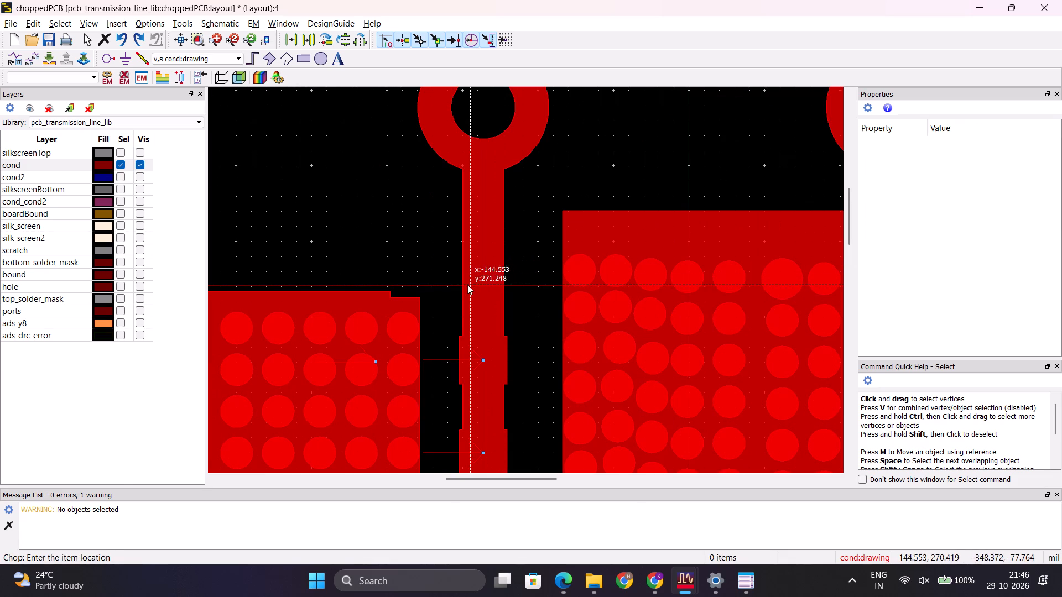
click(462, 283)
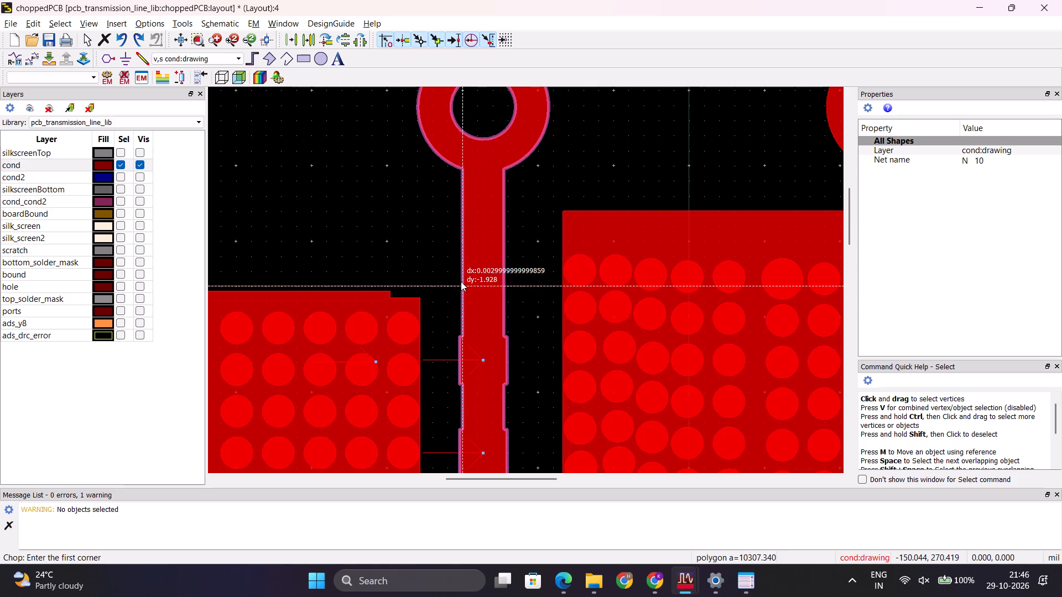
click(461, 281)
scroll(662, 179, down, 5)
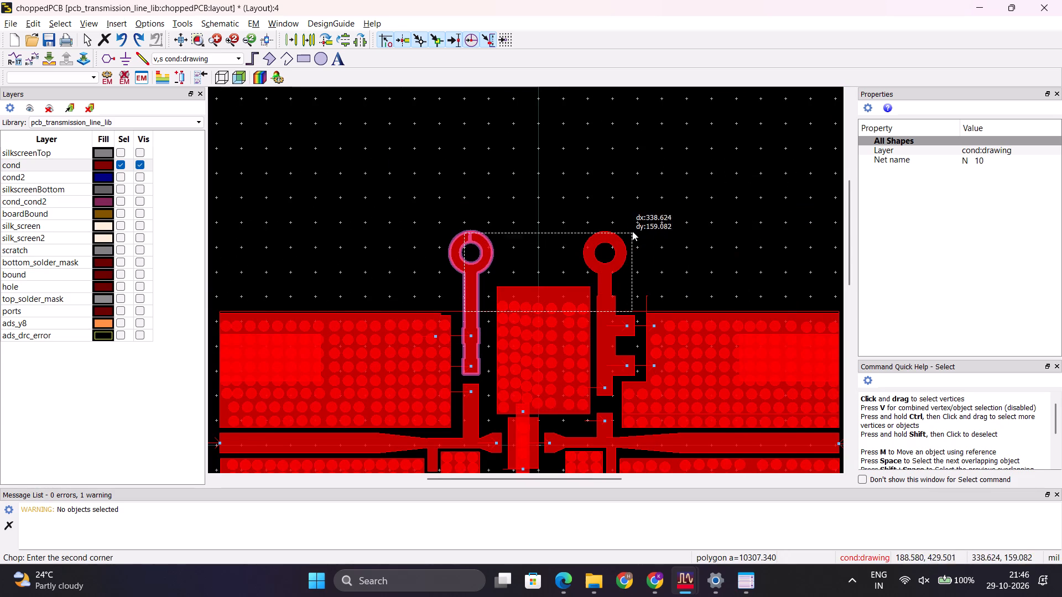
click(628, 224)
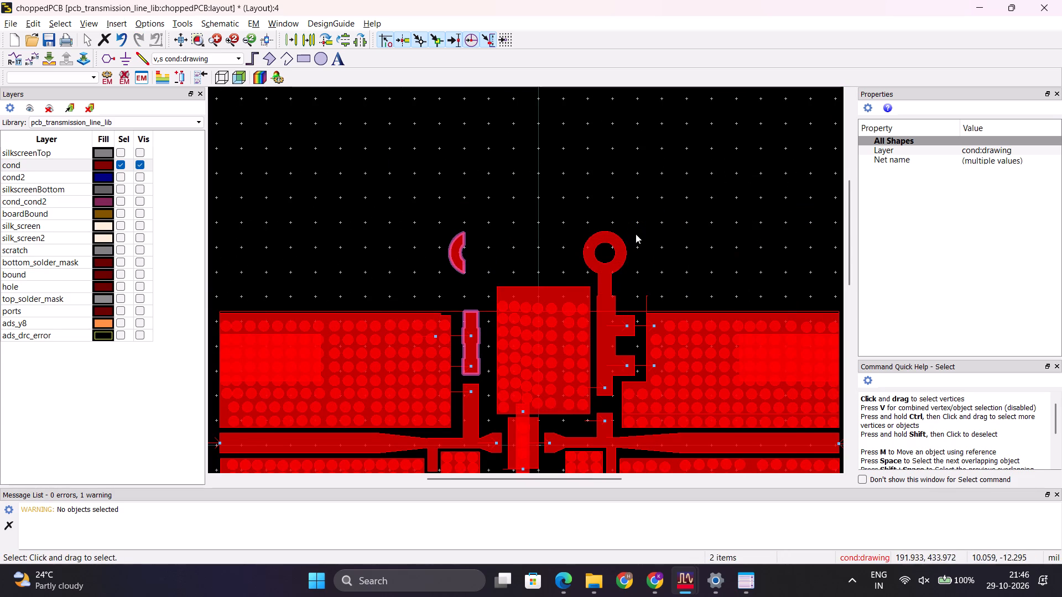
Delete the half-ring fragment left over from the chopped stubless trace's ring pad.
scroll(488, 277, down, 3)
scroll(520, 279, up, 6)
click(405, 227)
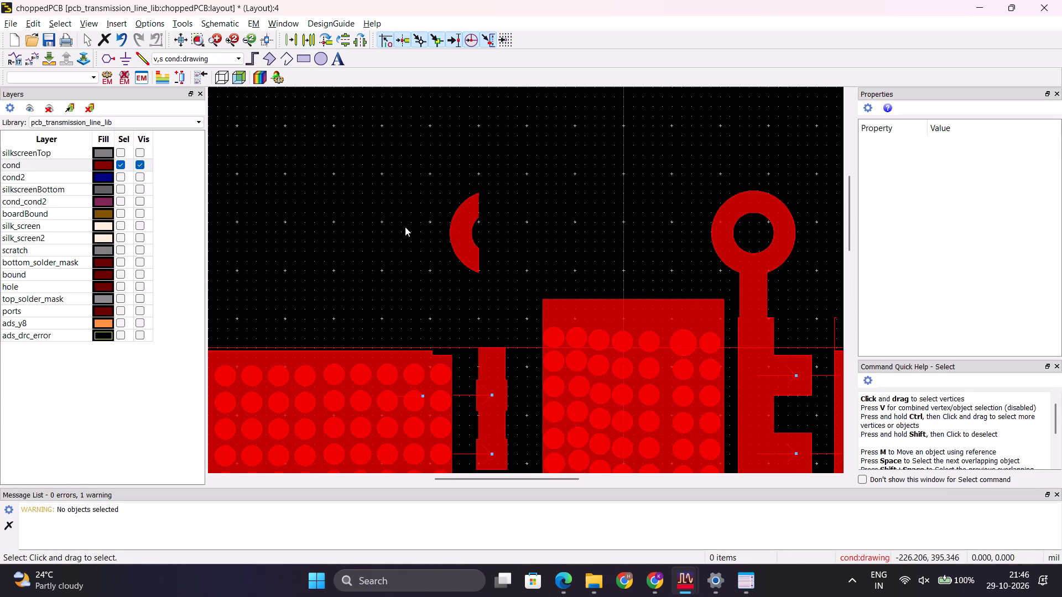
drag(435, 172, 518, 309)
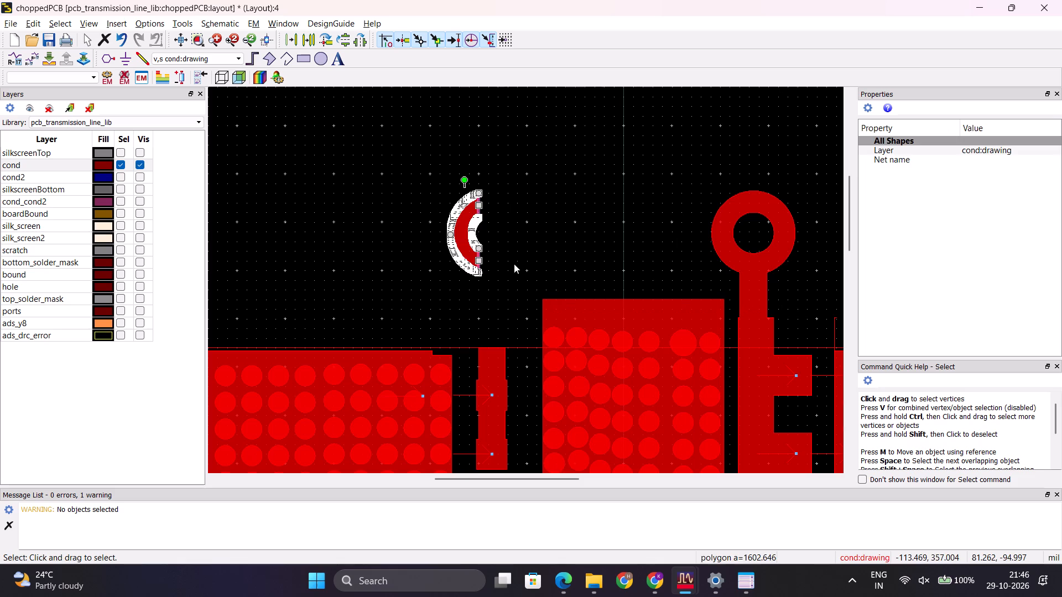
key(Delete)
Chop the trace with two side stubs above the thin cond outline's upper edge, starting from about x = 119, y = 270 mil.
scroll(612, 277, down, 4)
scroll(542, 275, up, 4)
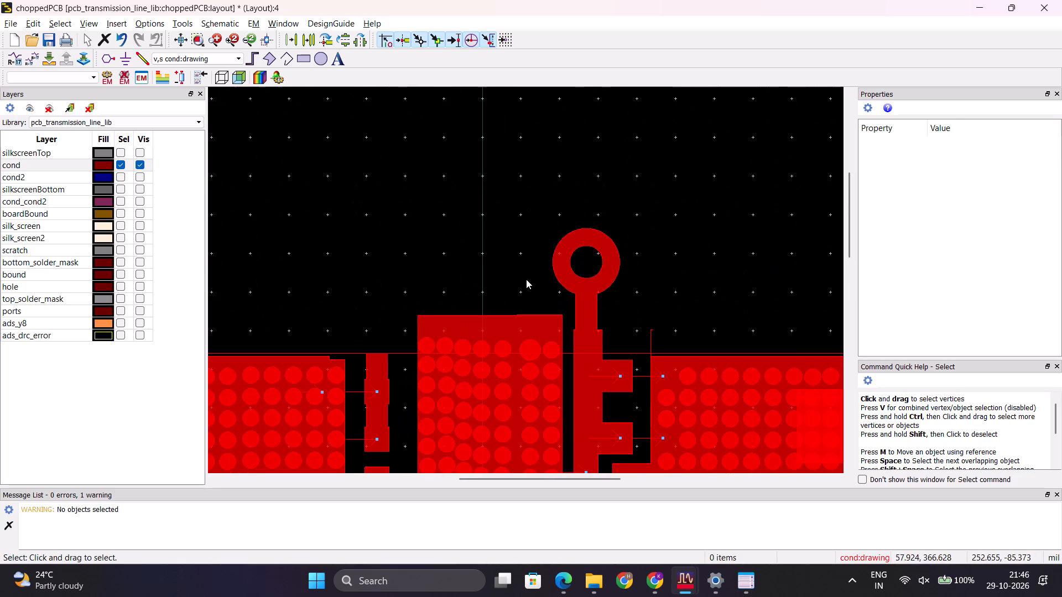
key(shift+c)
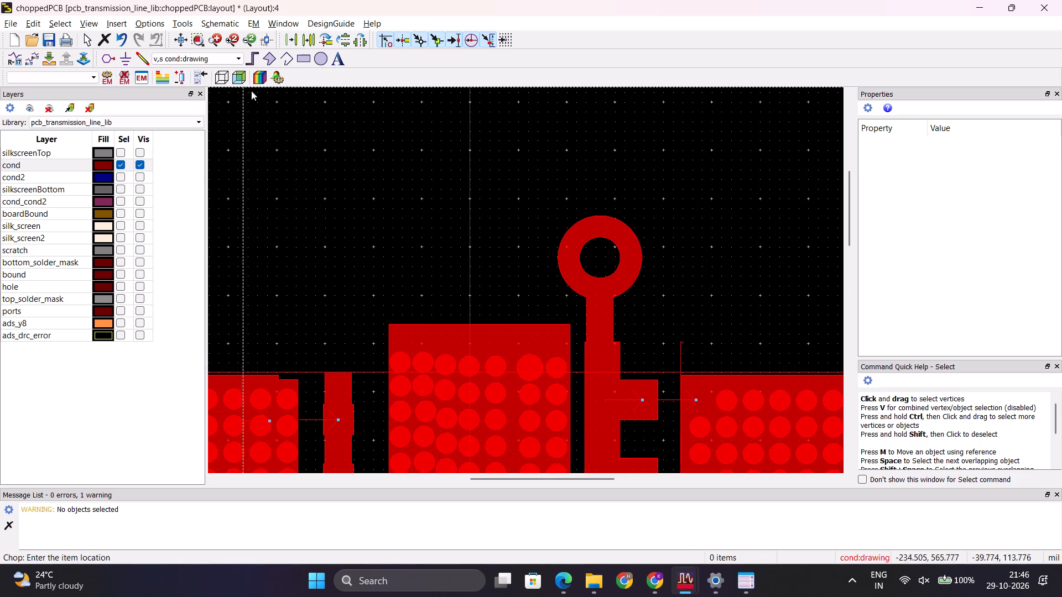
scroll(499, 256, down, 1)
scroll(535, 275, up, 3)
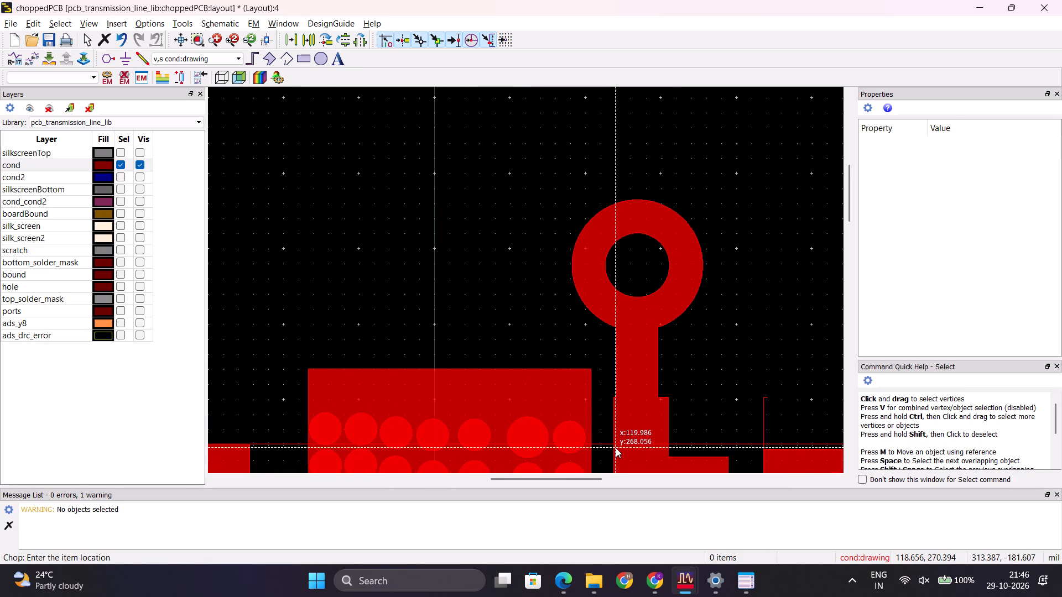
click(612, 443)
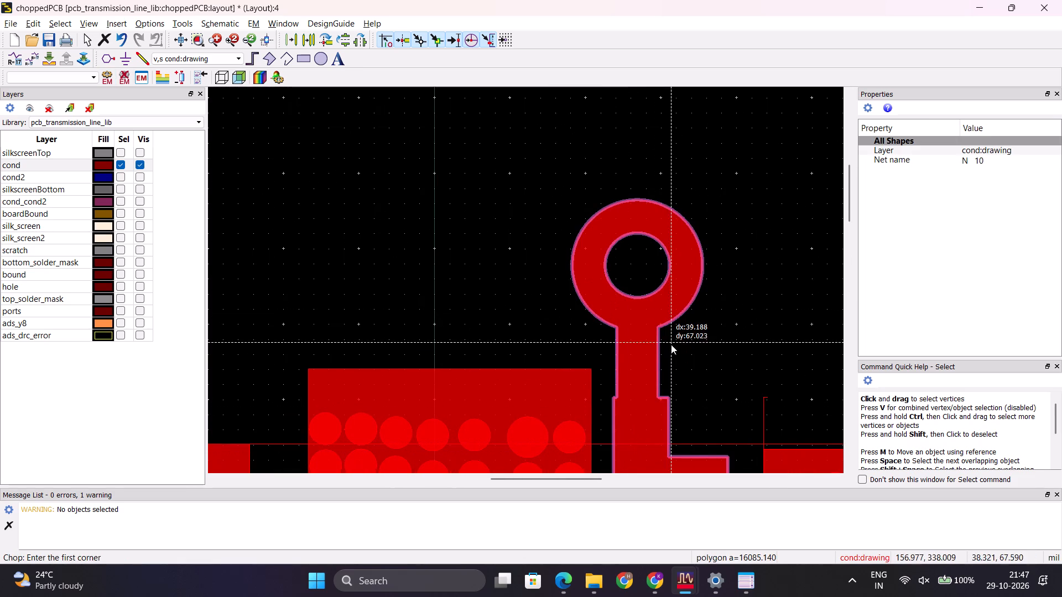
click(611, 439)
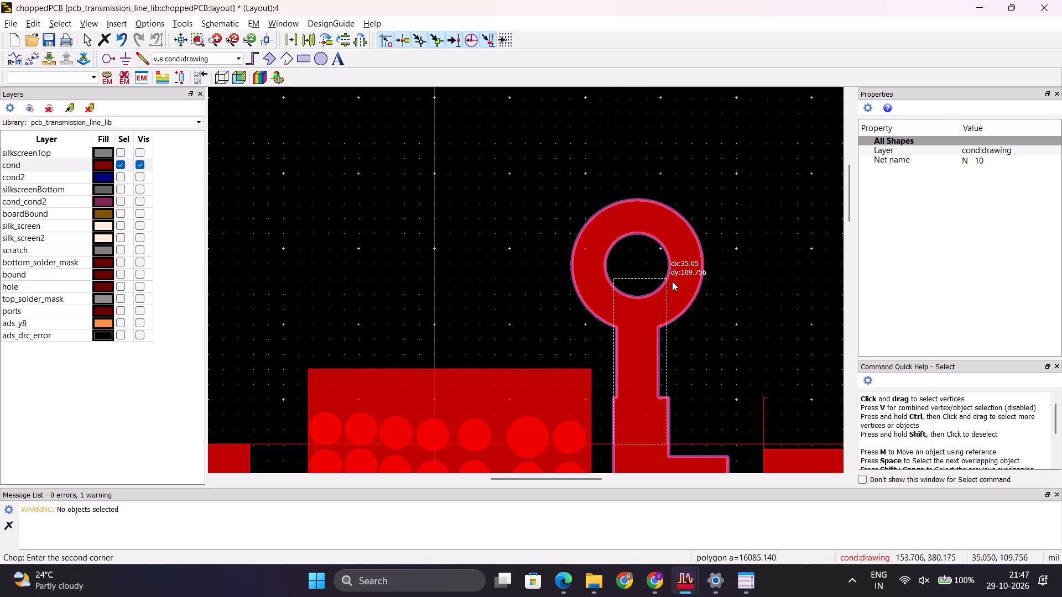
click(718, 169)
key(Escape)
Delete the half-ring fragment and the tiny sliver left over from the stubbed trace's ring pad.
click(554, 213)
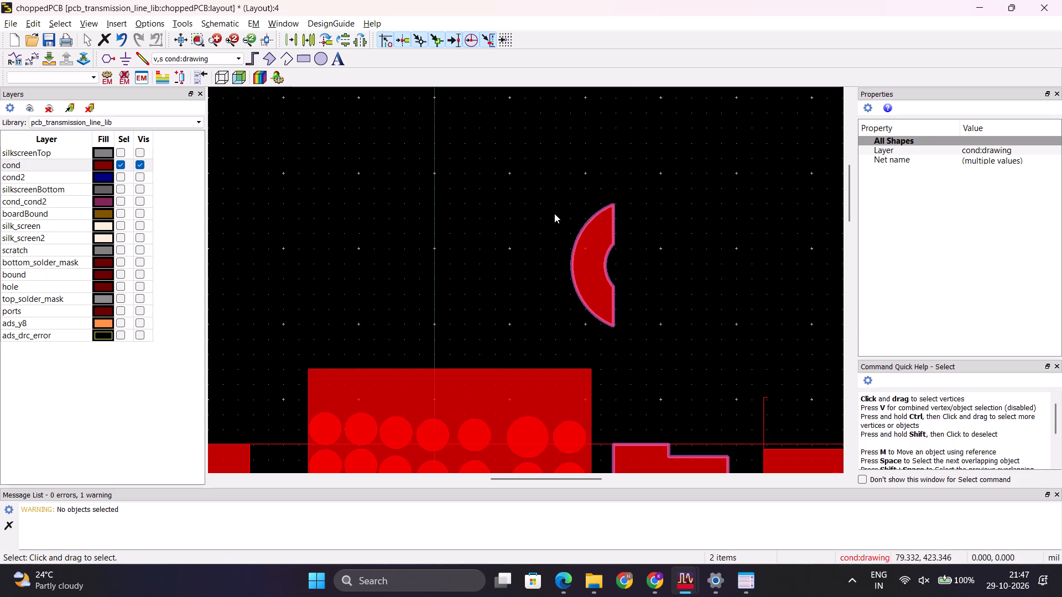
drag(553, 192, 670, 319)
key(Delete)
scroll(670, 341, down, 3)
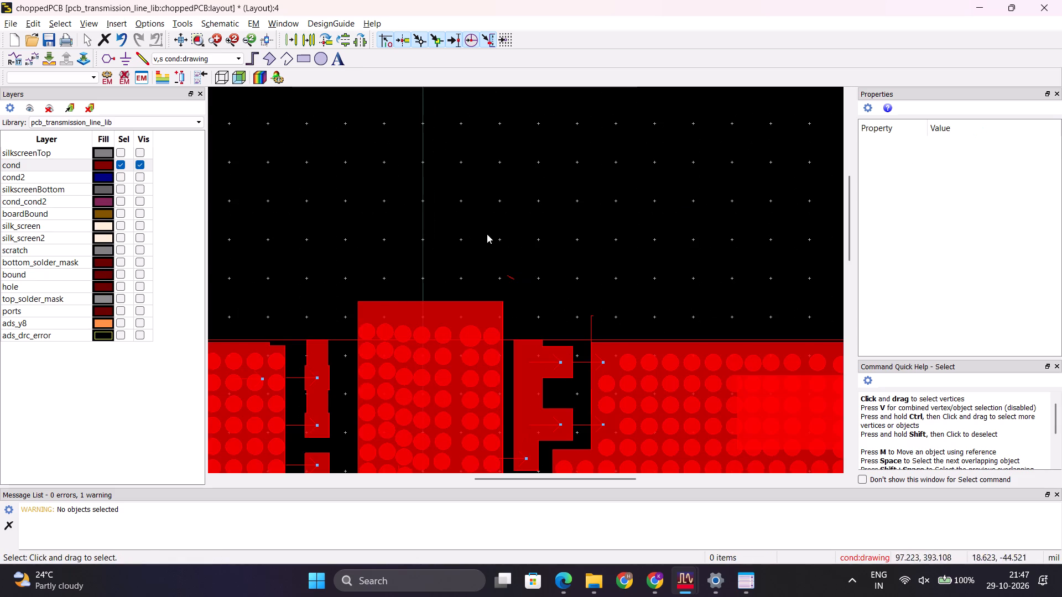
drag(487, 233, 533, 302)
key(Delete)
Shorten the thin cond path's protruding vertical end beside the stubbed trace so it ends on the outline's upper edge.
scroll(539, 304, down, 4)
scroll(525, 281, up, 6)
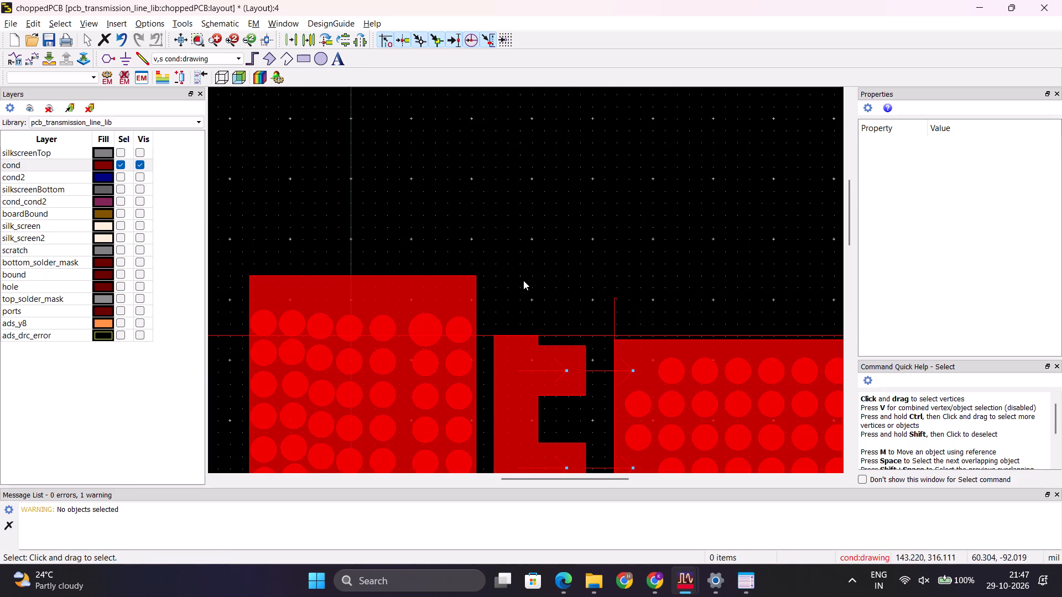
click(614, 315)
scroll(632, 341, down, 7)
scroll(527, 282, up, 7)
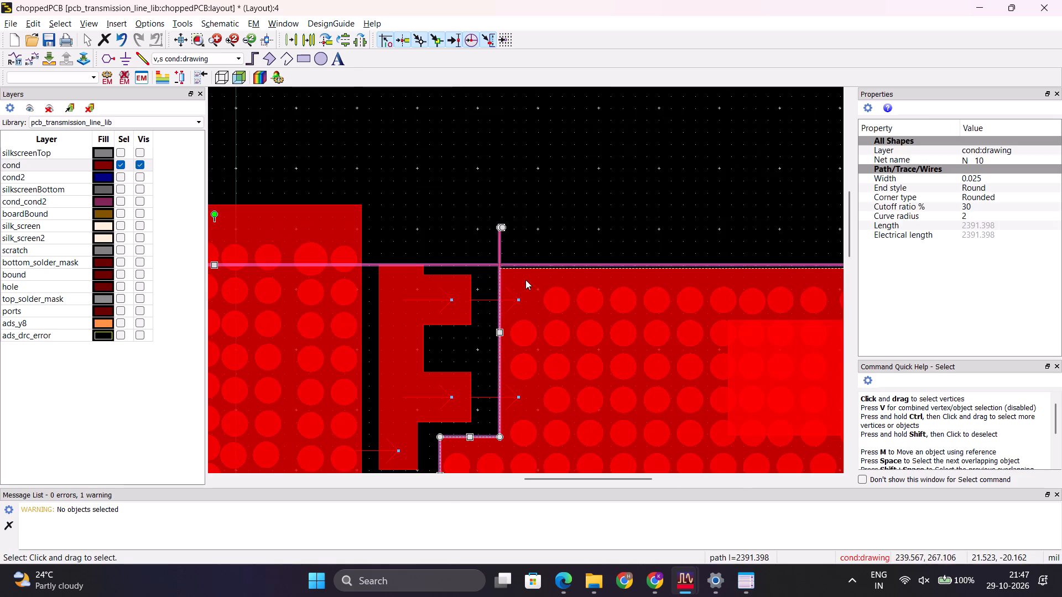
drag(502, 228, 501, 263)
click(501, 263)
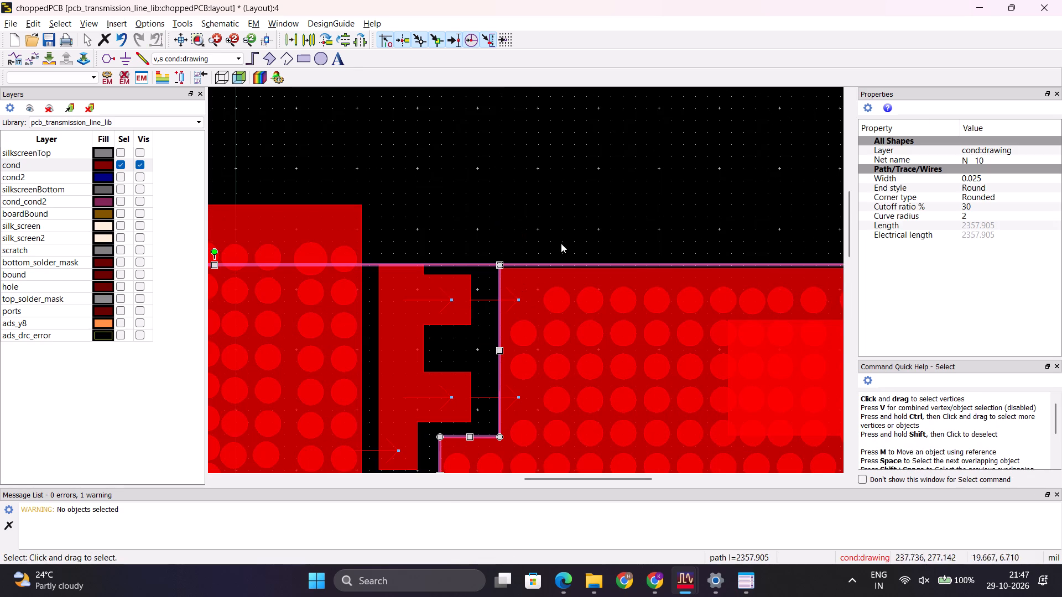
click(593, 214)
Raise the upper edge of the left-hand via-filled ground polygon about 3.3 mil onto the thin outline at y = 270.394 mil.
scroll(529, 250, down, 4)
scroll(368, 306, up, 5)
scroll(517, 279, down, 2)
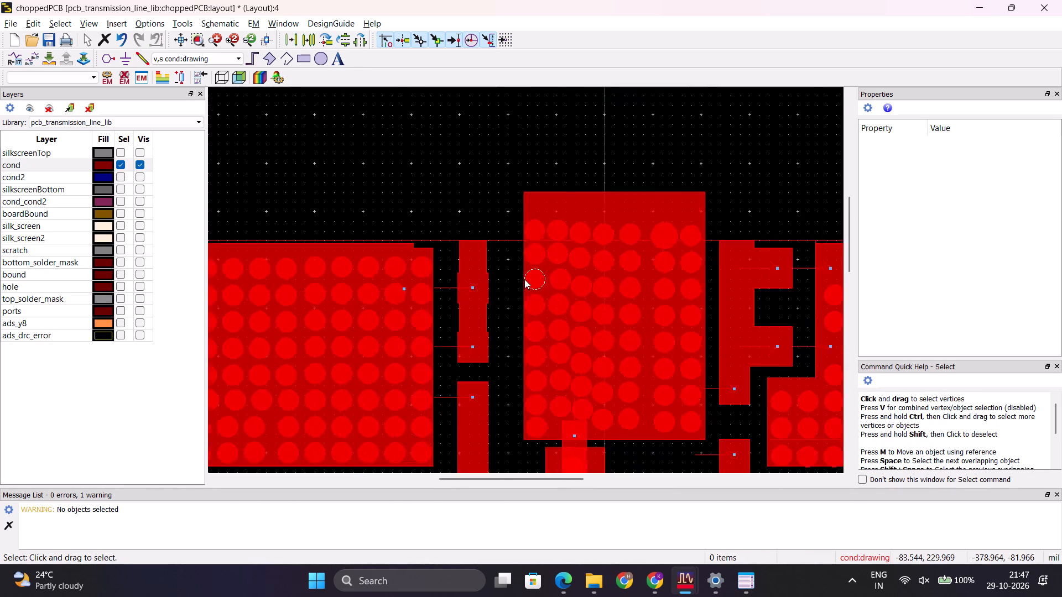
scroll(524, 279, down, 4)
scroll(404, 256, up, 7)
click(553, 331)
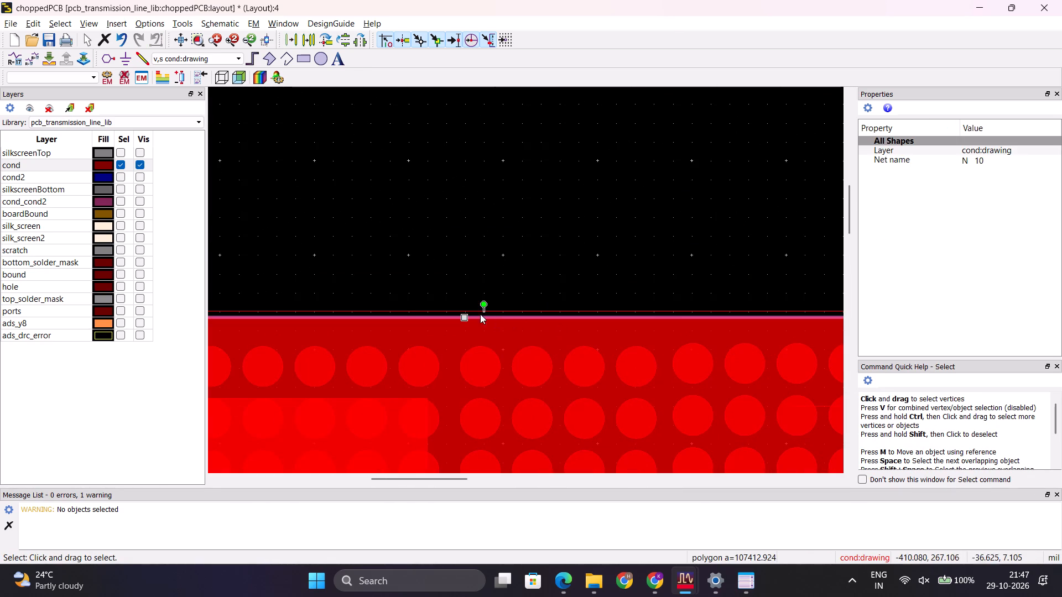
click(465, 318)
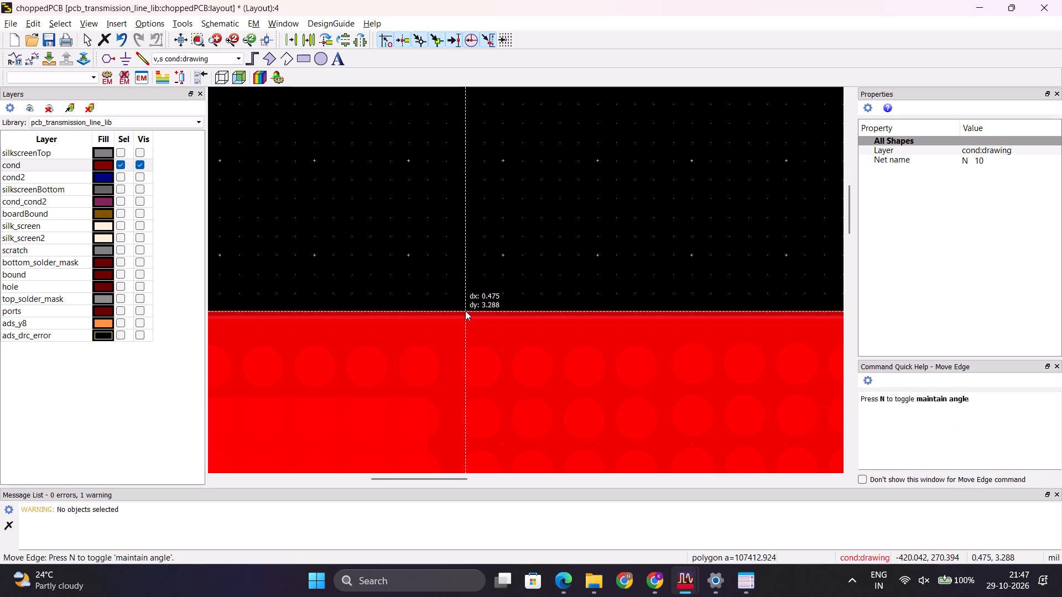
click(465, 311)
key(Escape)
Lower the upper edge of the central via-filled cond rectangle to the thin outline at y = 270.394 mil.
scroll(616, 270, down, 8)
scroll(542, 300, up, 5)
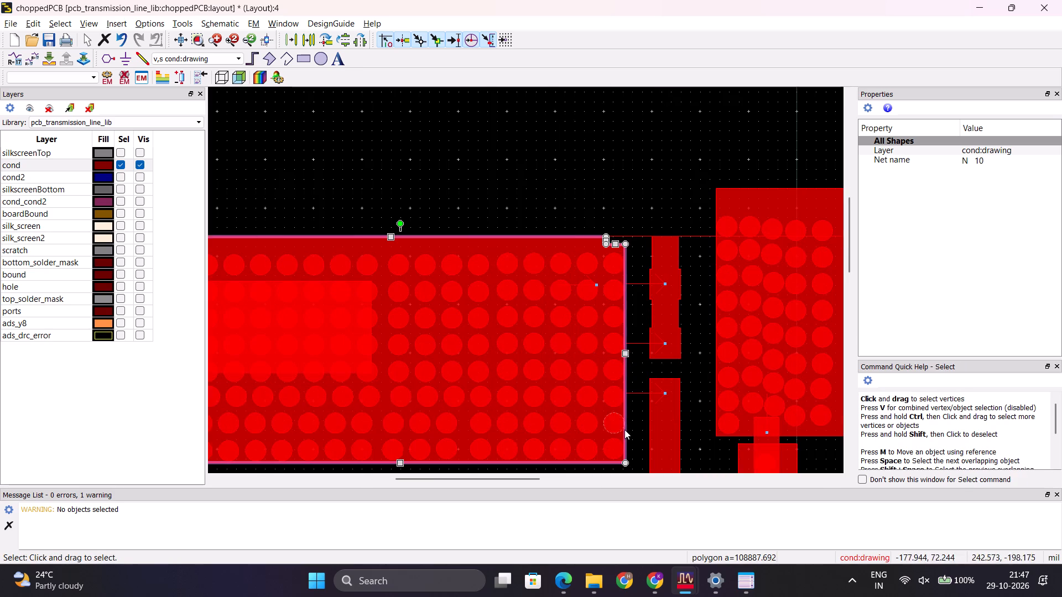
scroll(622, 432, up, 4)
click(555, 233)
scroll(556, 233, down, 6)
scroll(587, 236, up, 4)
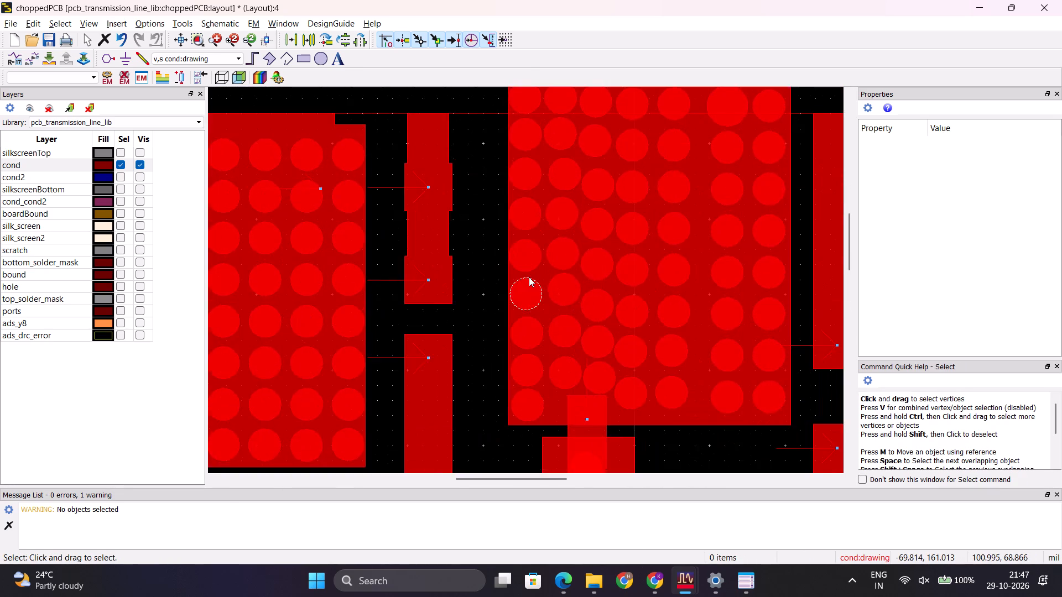
scroll(529, 277, down, 2)
scroll(545, 229, down, 2)
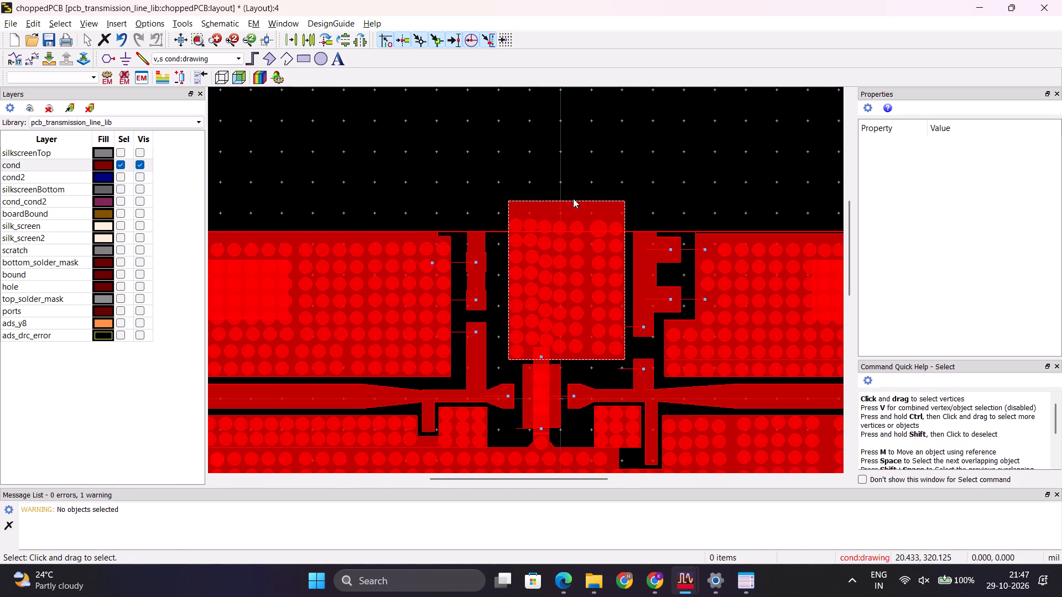
click(573, 198)
drag(568, 203, 570, 233)
click(570, 233)
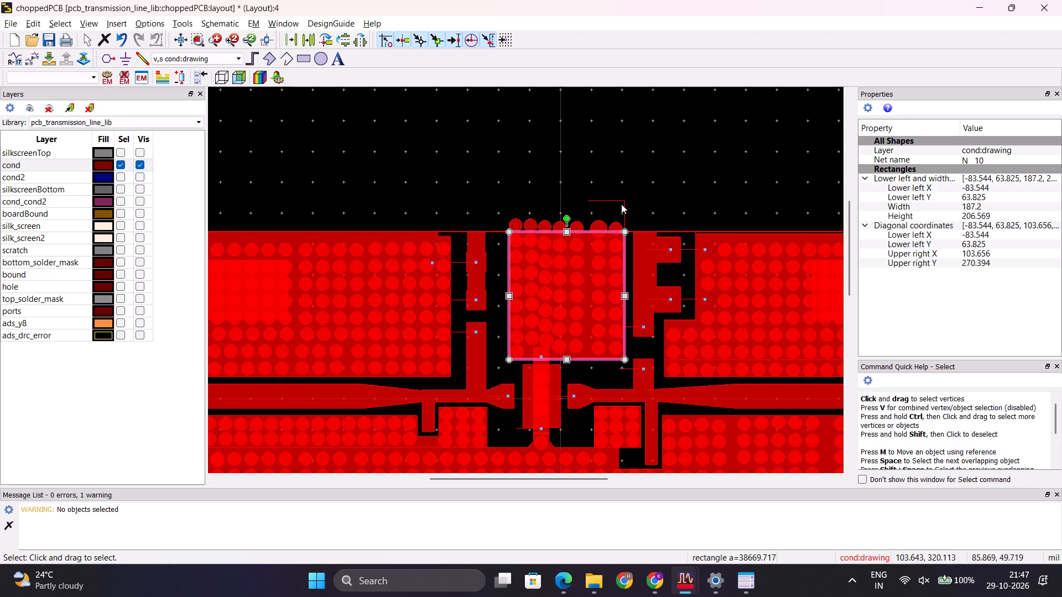
click(657, 175)
Delete the leftover thin cond corner line above the central rectangle's upper right corner.
click(611, 198)
click(612, 200)
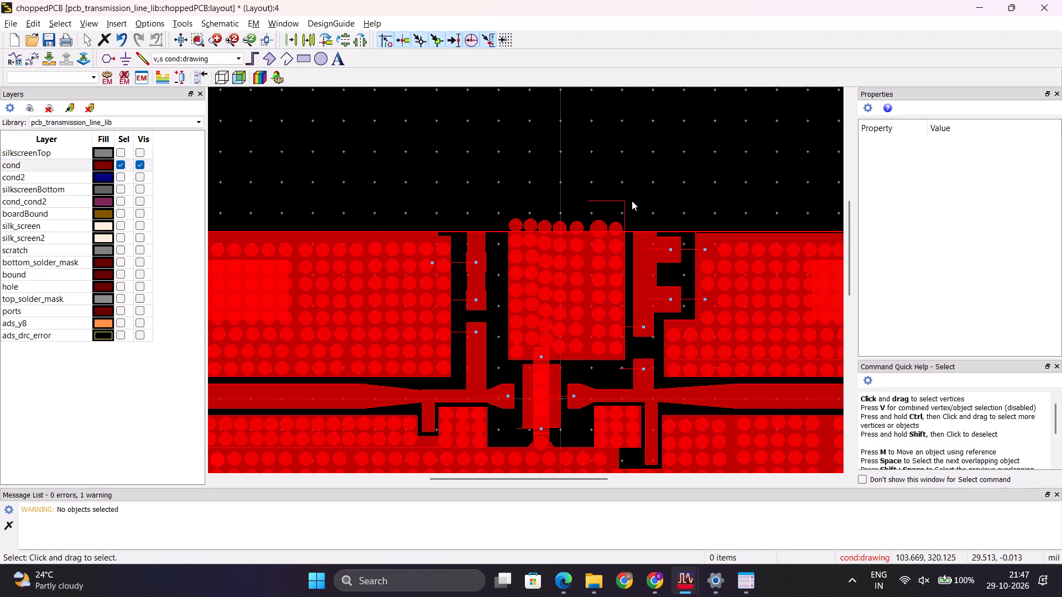
click(625, 208)
key(Delete)
Delete the seven cond via circles protruding above the central rectangle's new upper edge.
scroll(612, 274, down, 1)
scroll(566, 271, up, 3)
click(400, 204)
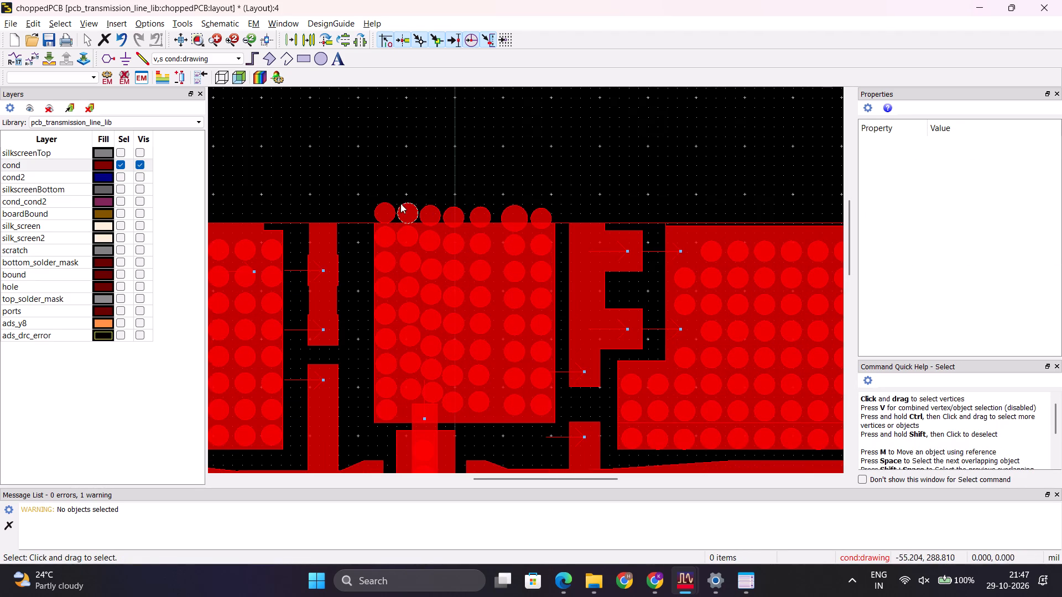
key(Delete)
click(387, 204)
key(Delete)
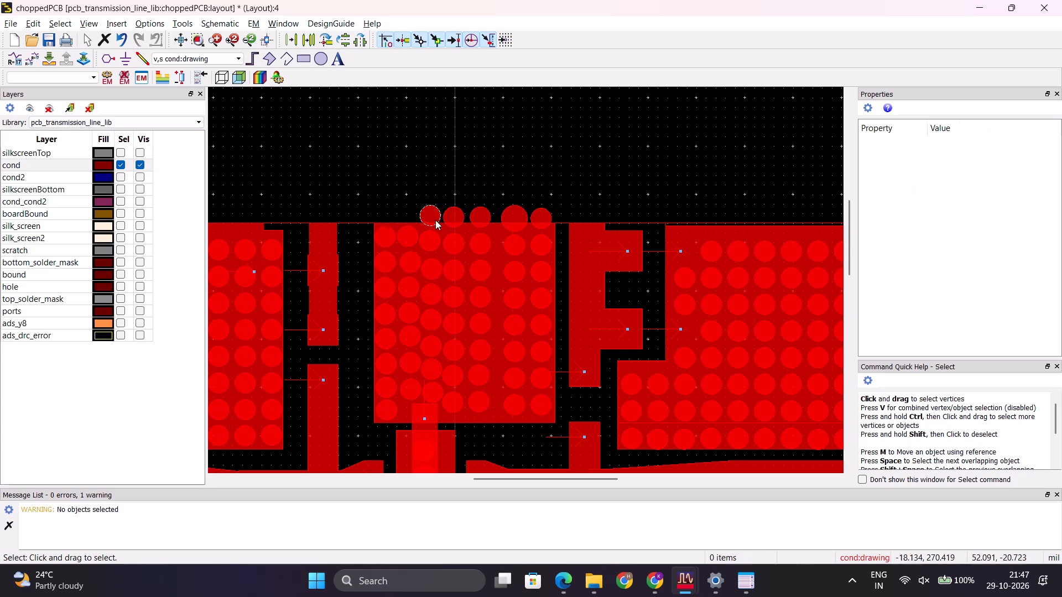
drag(428, 231, 404, 252)
click(439, 172)
click(430, 206)
key(Delete)
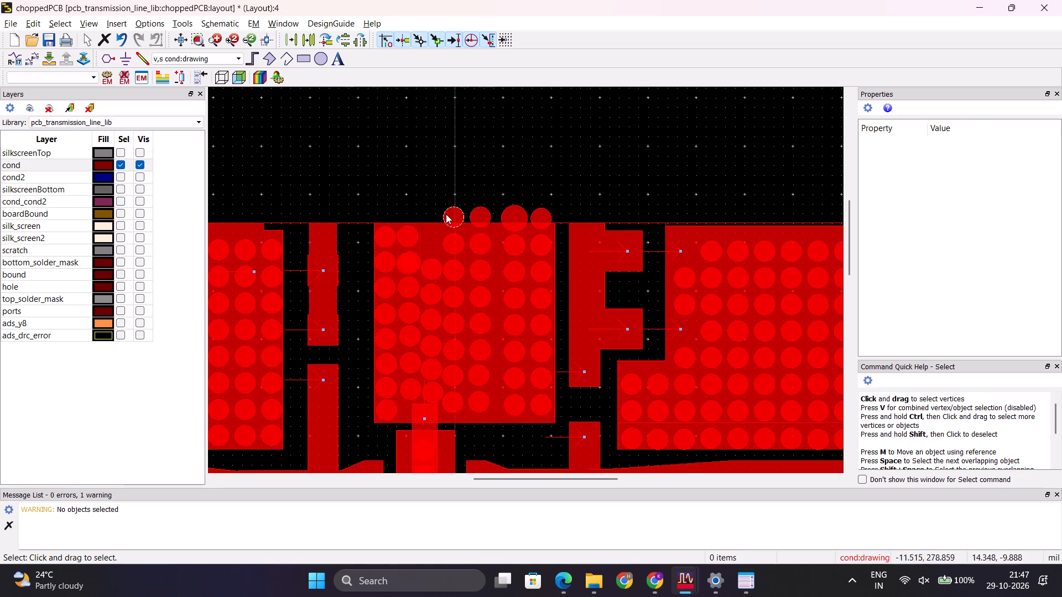
click(450, 213)
key(Delete)
click(480, 212)
key(Delete)
click(508, 214)
key(Delete)
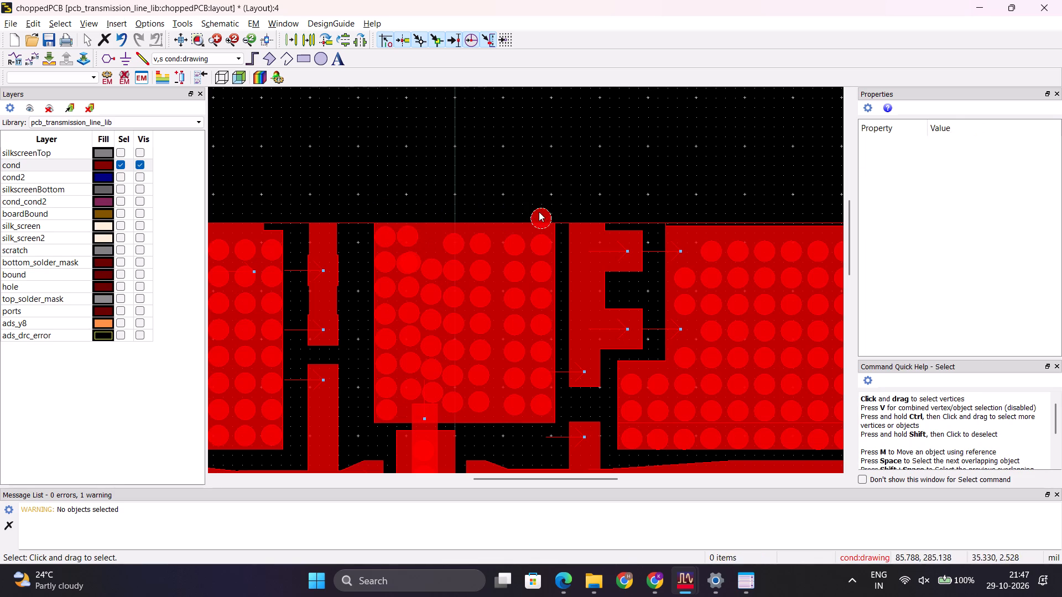
click(539, 212)
key(Delete)
Move two via circles into the central rectangle's top row, centred at about (-21.5, 255.2) and (6.4, 255.1) mil.
drag(451, 240, 430, 235)
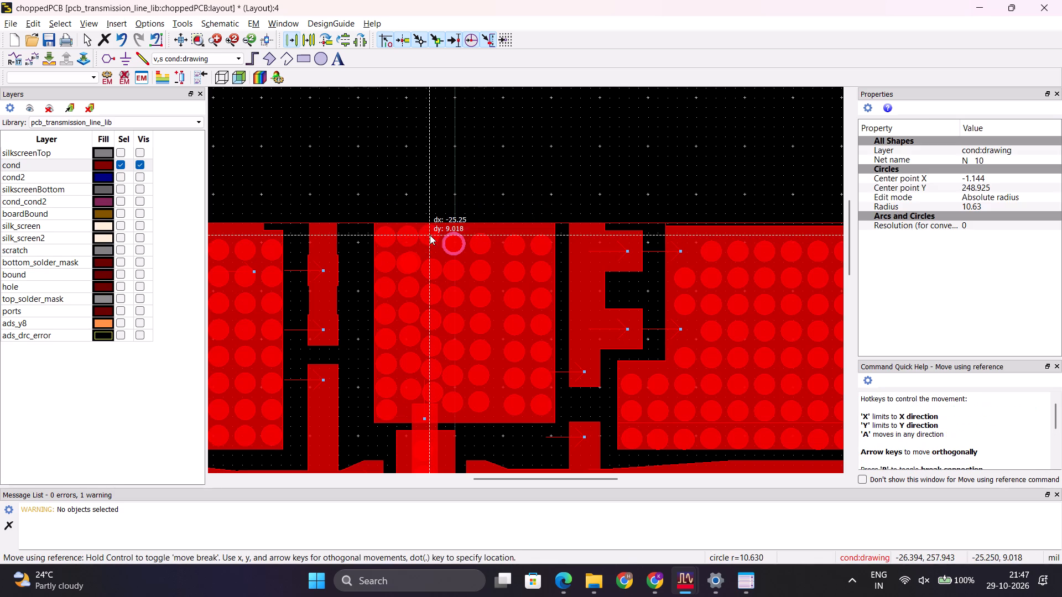
drag(430, 235, 436, 238)
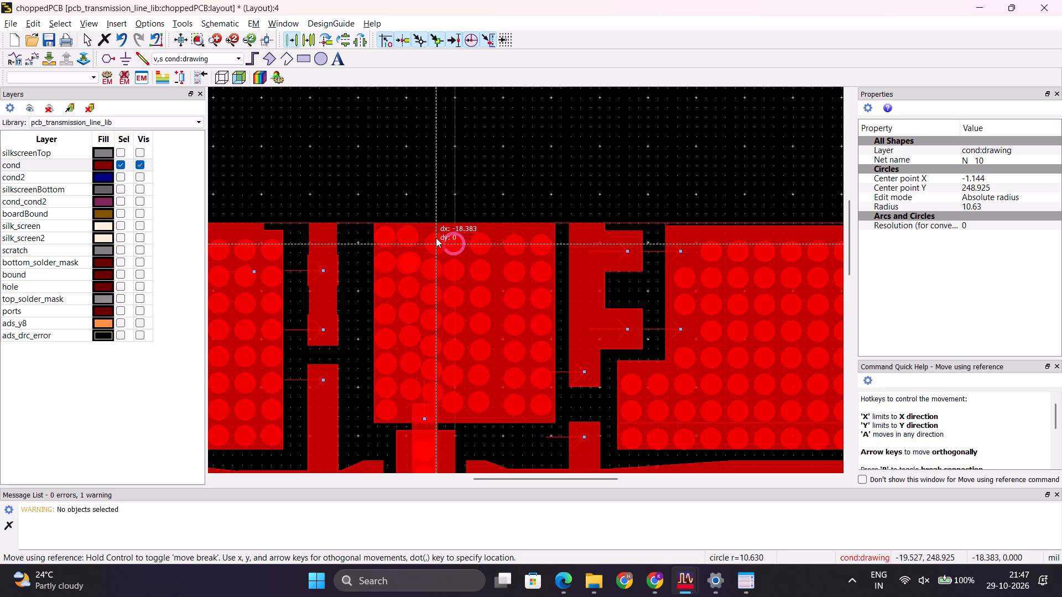
drag(436, 238, 435, 237)
scroll(435, 232, up, 6)
scroll(522, 282, up, 4)
drag(533, 369, 527, 332)
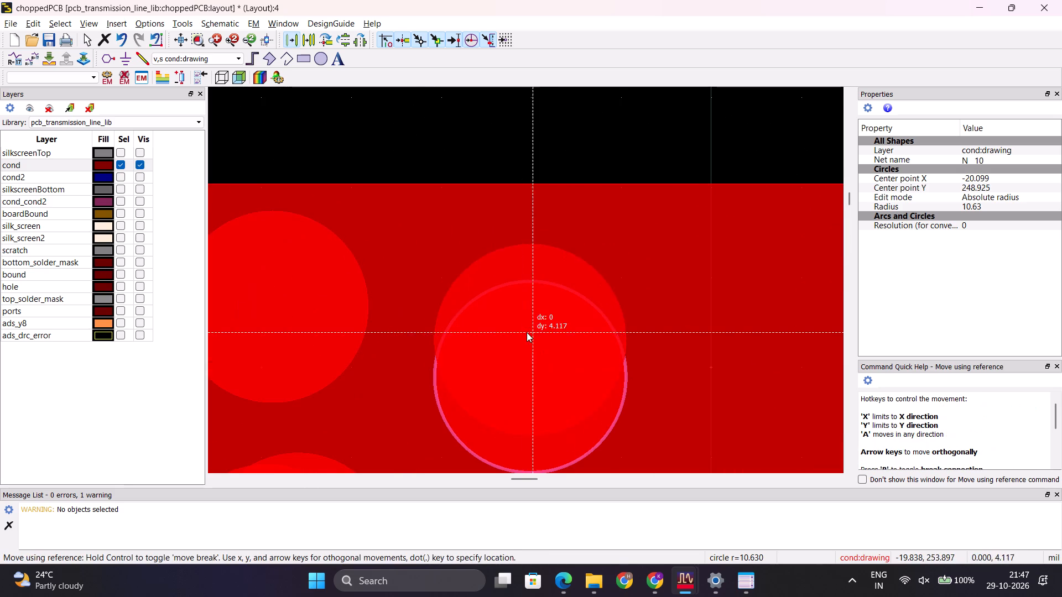
drag(527, 332, 520, 313)
scroll(578, 339, down, 7)
drag(598, 287, 564, 281)
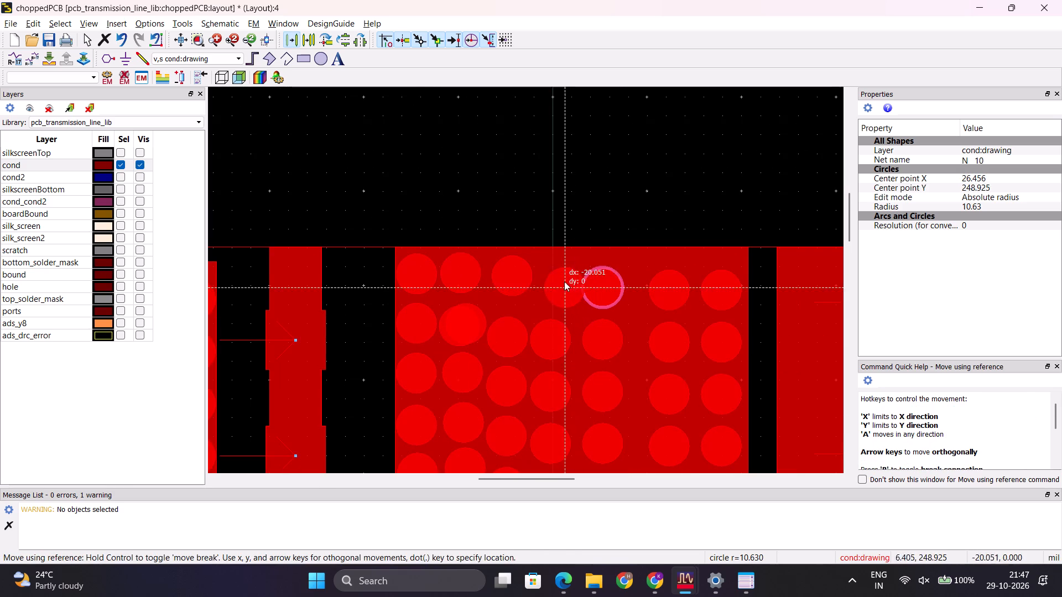
drag(564, 281, 565, 276)
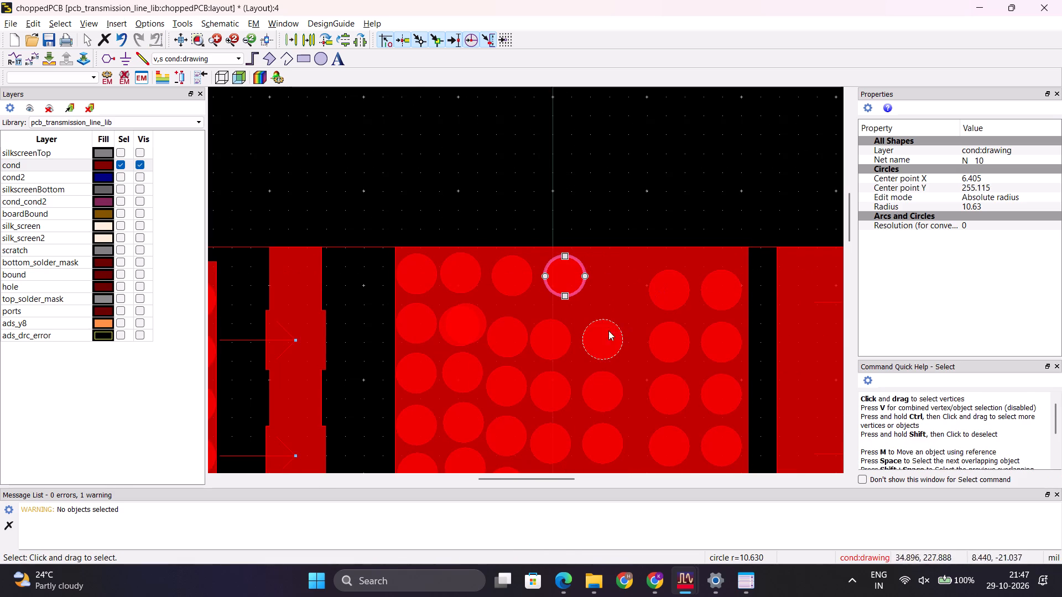
Reposition the two via circles in the central rectangle's top row to about (-22.8, 258.3) and (0.8, 258.2) mil.
drag(513, 281, 508, 277)
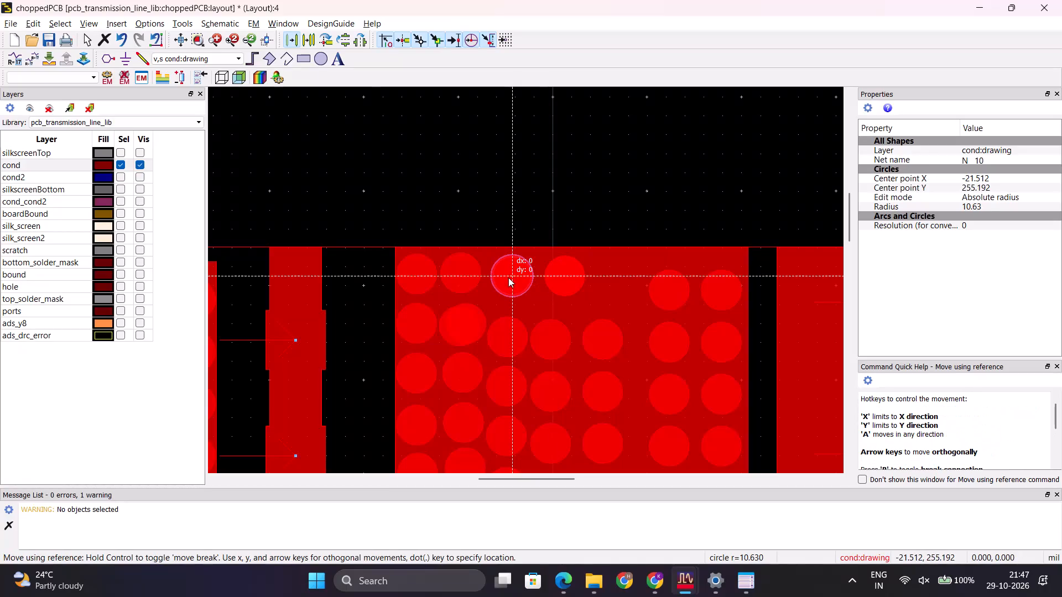
drag(508, 277, 508, 271)
drag(512, 273, 511, 269)
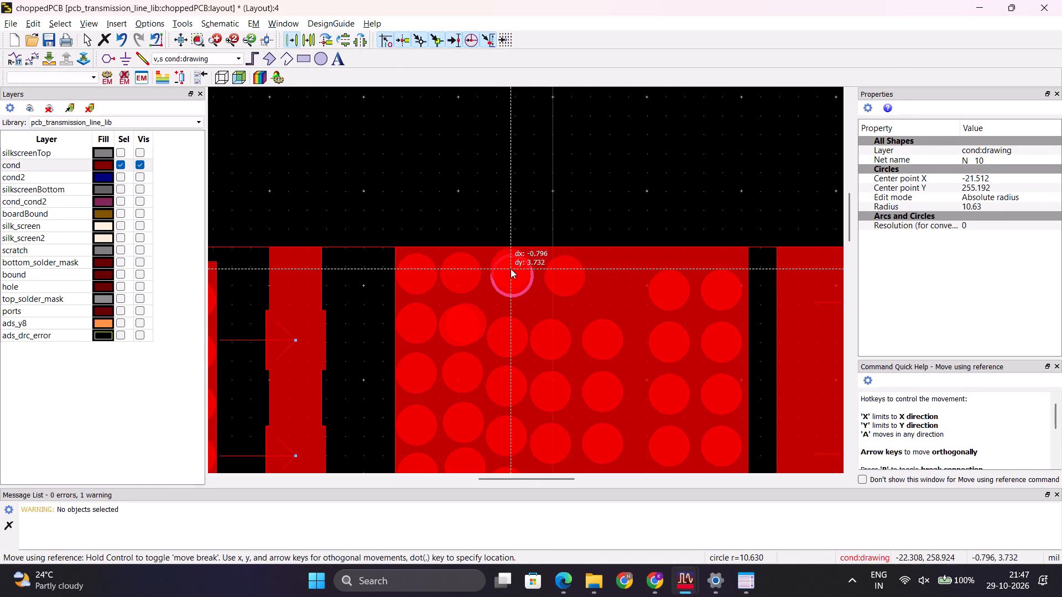
drag(511, 269, 506, 270)
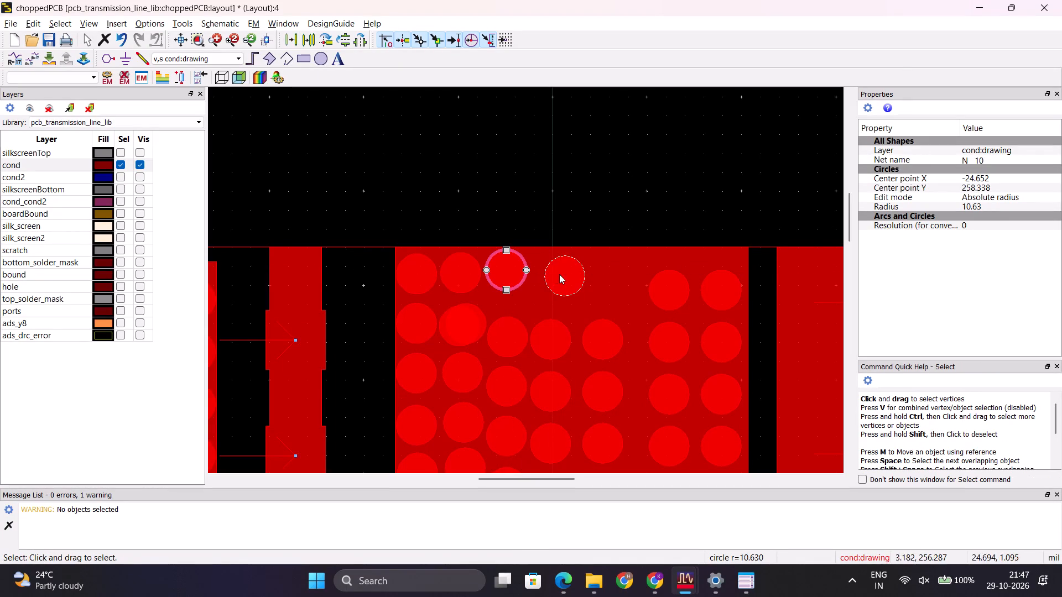
drag(560, 274, 554, 269)
scroll(555, 269, up, 7)
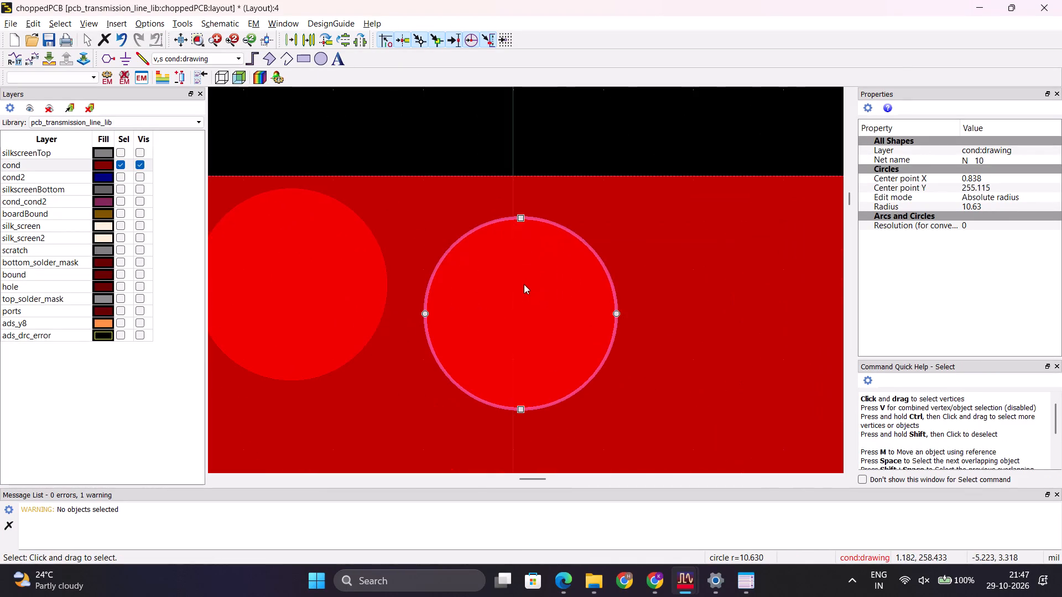
drag(520, 300, 513, 271)
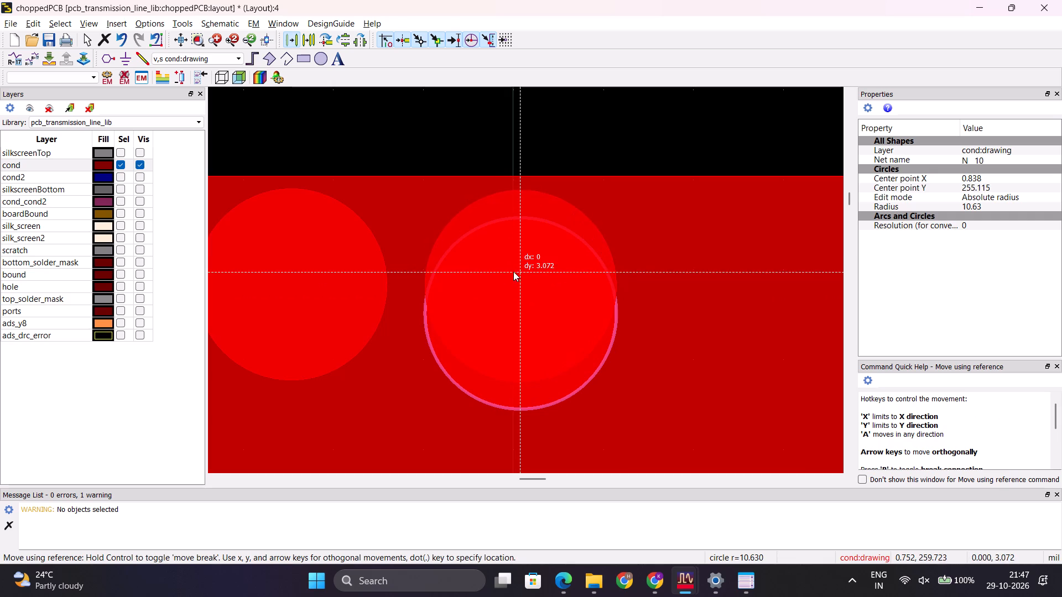
drag(513, 271, 512, 271)
scroll(482, 301, down, 5)
scroll(449, 284, up, 8)
scroll(563, 262, down, 6)
drag(538, 269, 547, 274)
Copy the top-row via circle at x about -22.8 mil and paste it in the same row, centred at about (26.2, 249.3) mil.
click(672, 170)
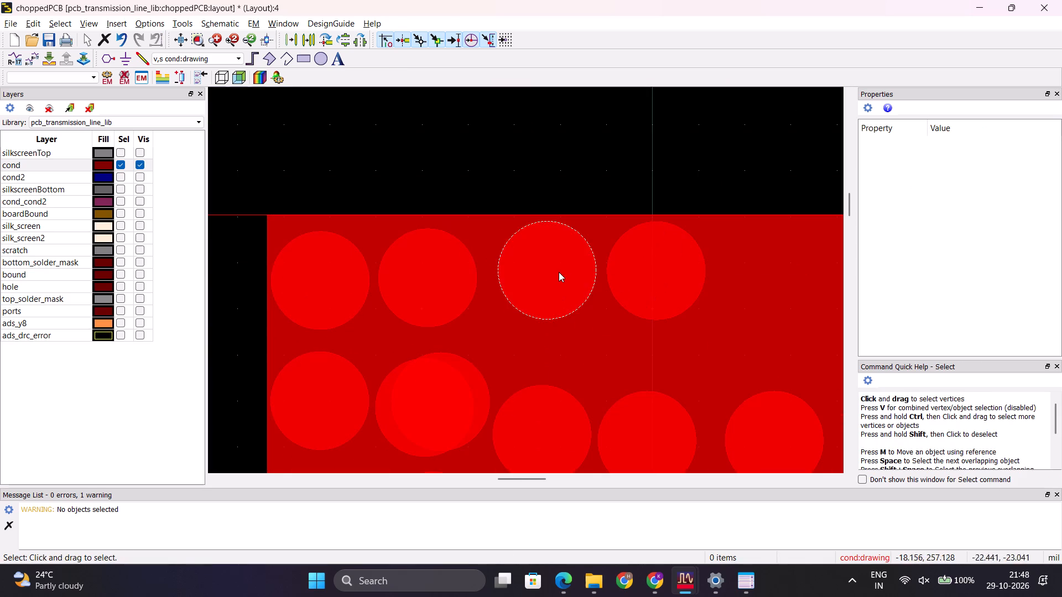
click(559, 272)
key(ctrl+c)
key(ctrl+v)
scroll(738, 339, down, 4)
scroll(537, 284, up, 5)
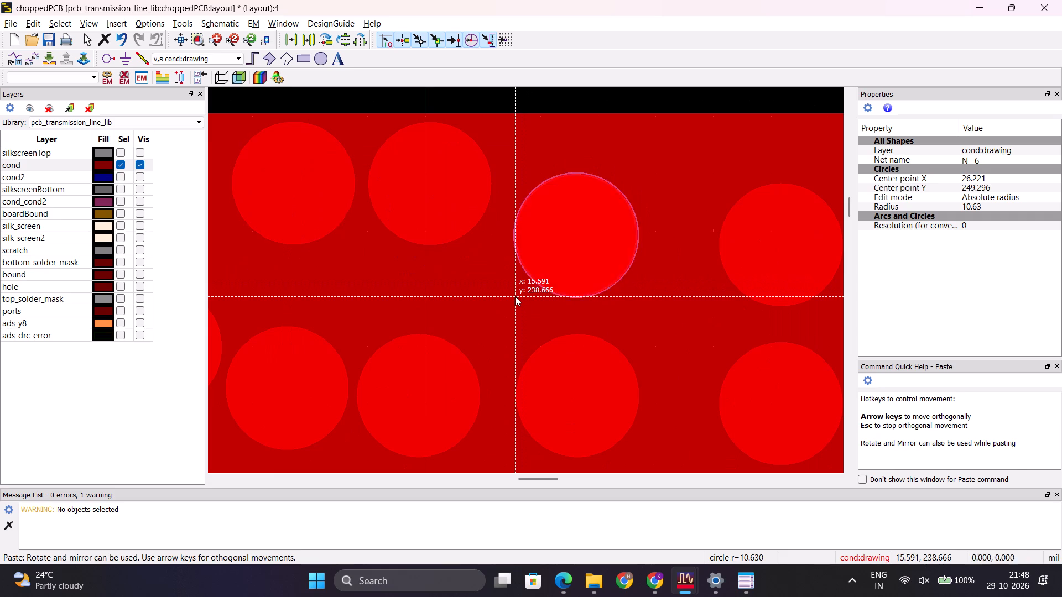
click(515, 296)
key(Escape)
Move the top-row via circles at x about 0.8 and -22.8 mil straight down to about y = 250 mil.
click(436, 179)
drag(431, 180, 434, 232)
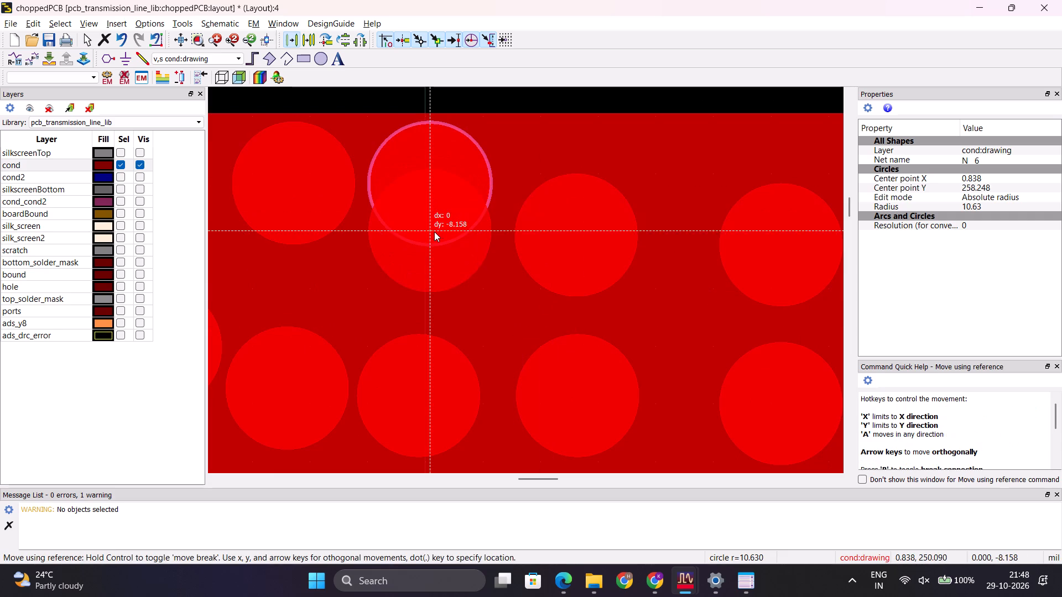
drag(434, 232, 434, 232)
click(299, 197)
drag(298, 183, 296, 229)
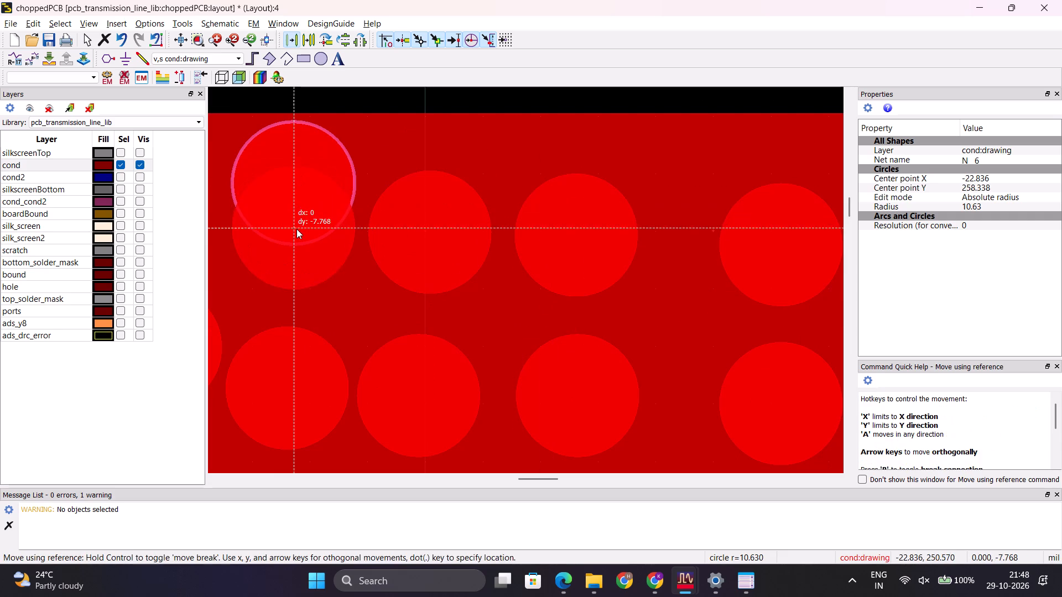
drag(296, 229, 296, 229)
Delete the duplicate via circle overlapping the second circle of the central rectangle's second row.
scroll(296, 230, down, 5)
scroll(532, 294, up, 5)
scroll(522, 287, down, 2)
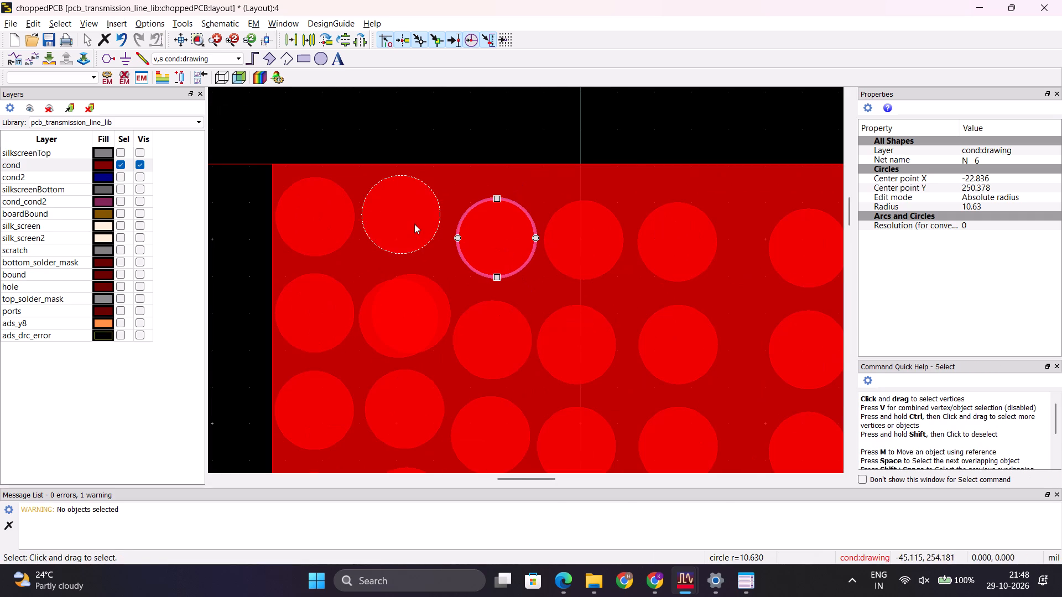
click(414, 224)
click(415, 322)
key(Delete)
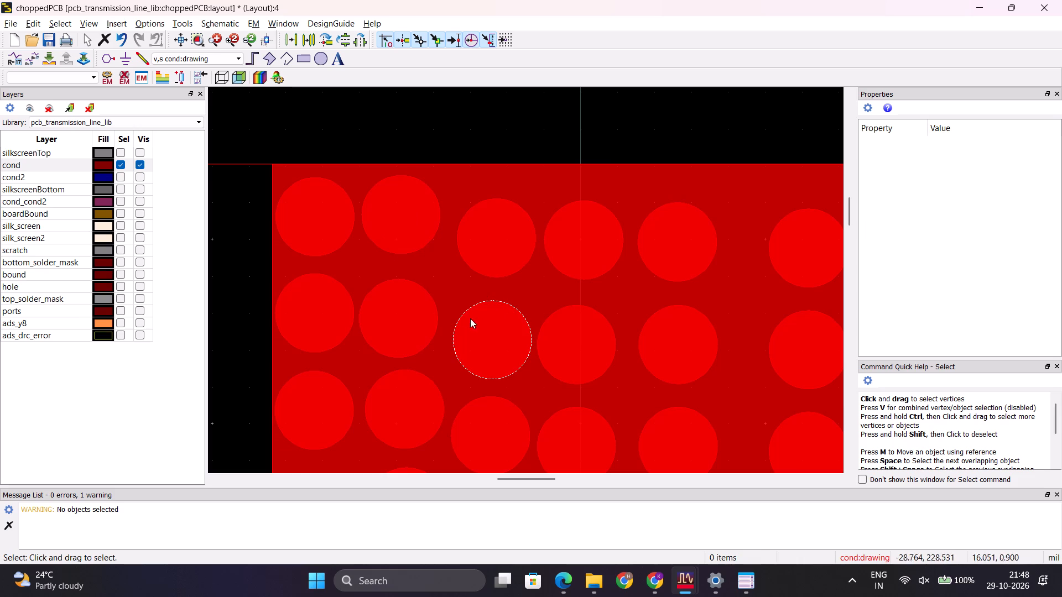
click(398, 295)
Examine the trimmed cond layer across the whole board, checking the upper edges and via rows.
scroll(433, 402, down, 4)
scroll(518, 281, up, 4)
scroll(522, 306, down, 4)
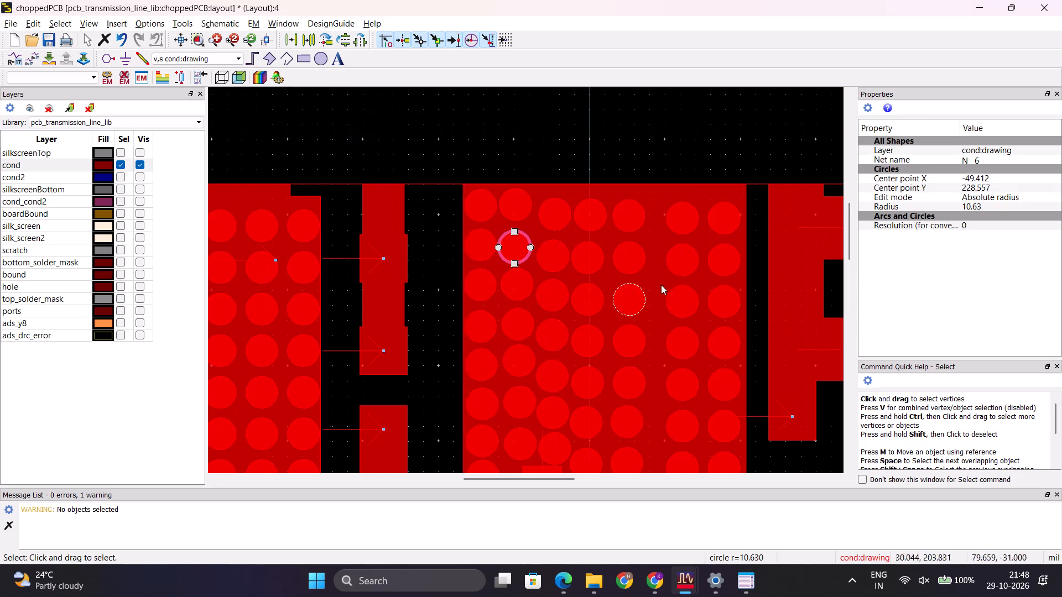
scroll(670, 243, down, 1)
click(600, 167)
scroll(614, 174, down, 5)
scroll(528, 276, up, 1)
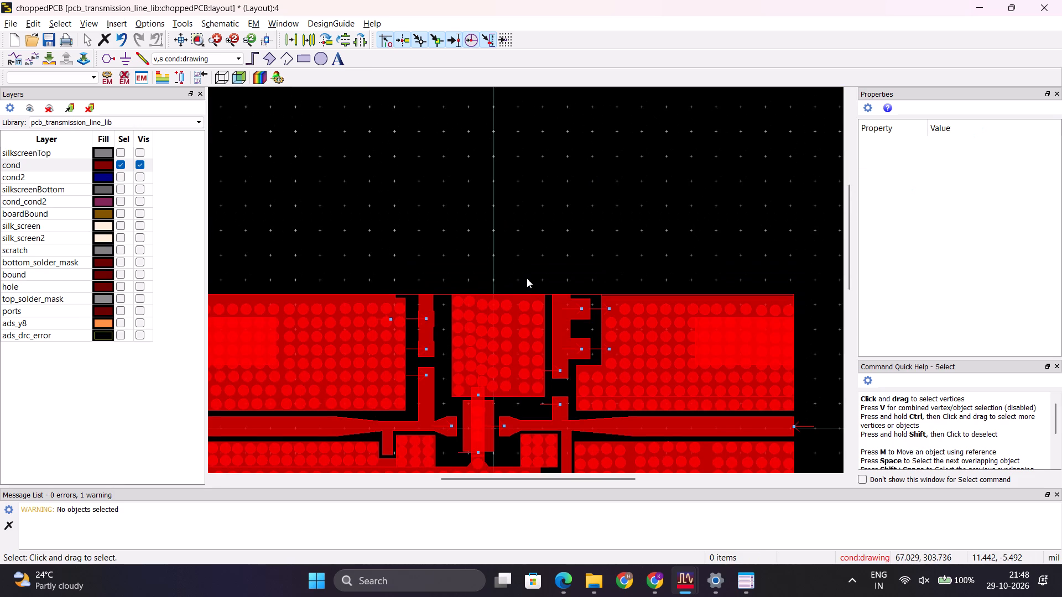
scroll(530, 310, down, 4)
scroll(527, 288, up, 7)
scroll(357, 226, down, 3)
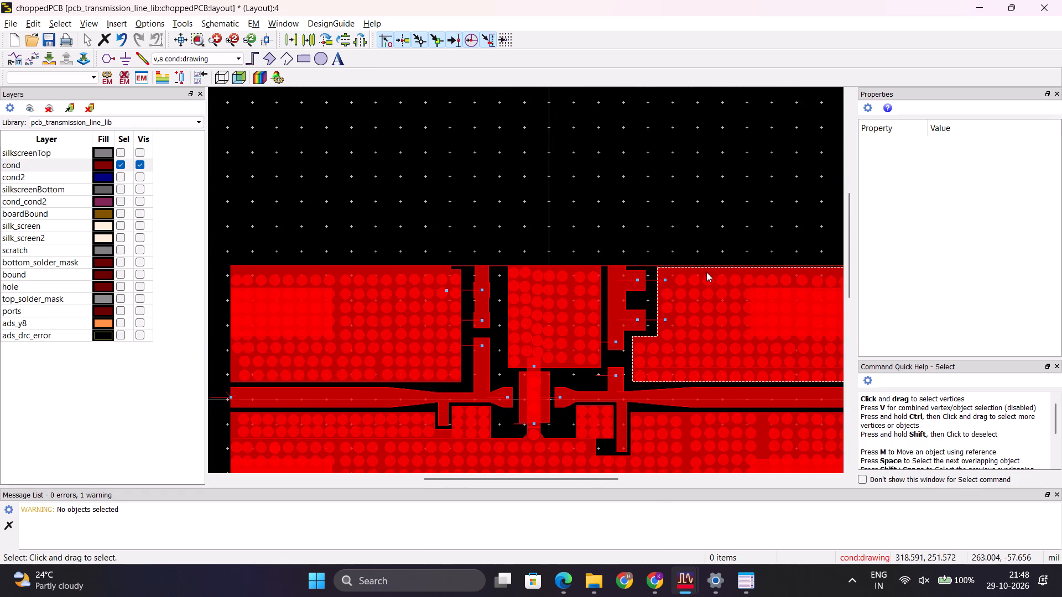
scroll(711, 284, down, 2)
scroll(575, 286, up, 1)
scroll(548, 279, down, 3)
scroll(540, 315, up, 1)
scroll(533, 300, down, 3)
scroll(526, 282, up, 4)
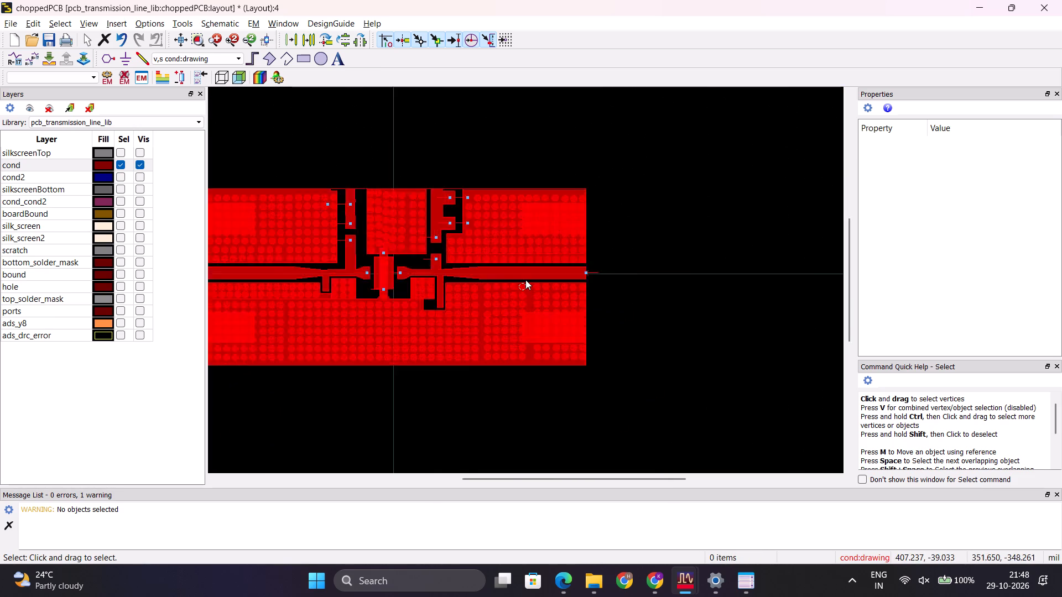
scroll(525, 280, up, 3)
scroll(500, 262, down, 3)
scroll(442, 253, up, 2)
scroll(504, 273, up, 1)
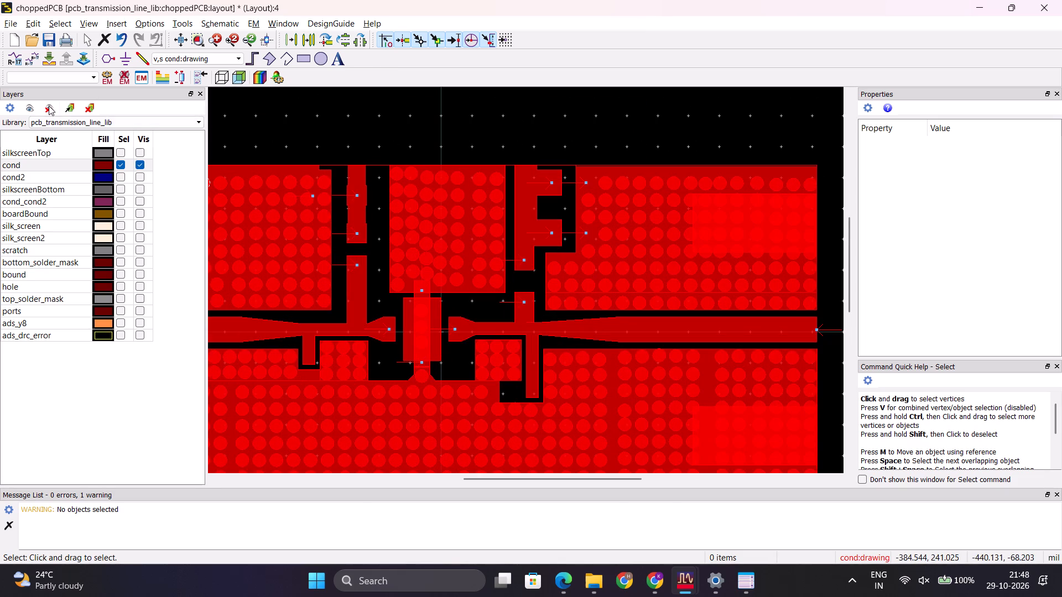
Make all layers visible so the shapes remaining above the trimmed cond area can be edited.
click(30, 109)
scroll(404, 130, down, 3)
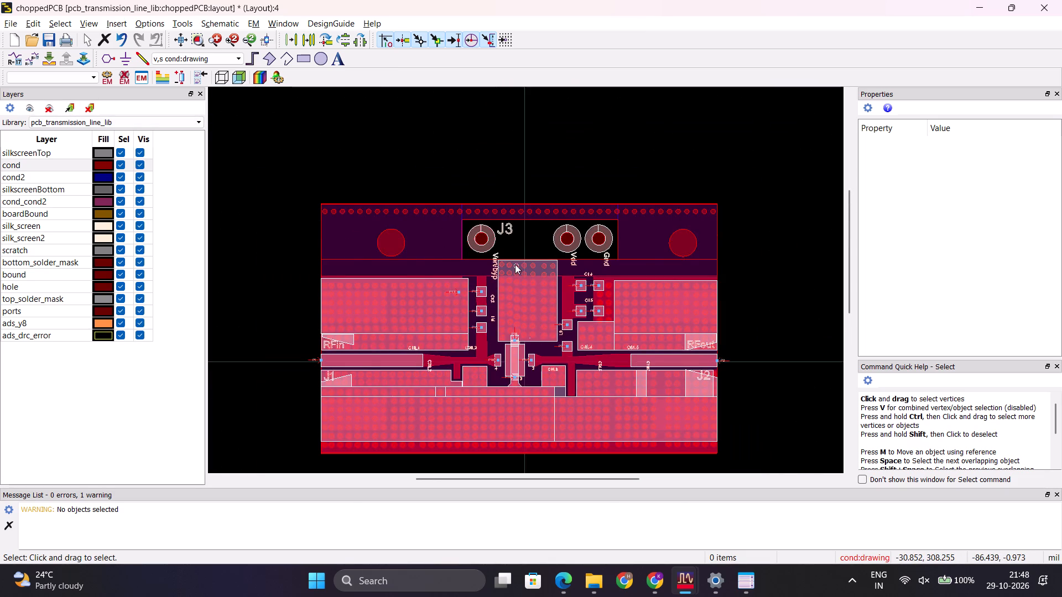
scroll(515, 264, up, 2)
click(516, 170)
Delete one hole from the uppermost row, the three blue cond2 blocks and the dark red shape around the J3 connector area.
click(335, 211)
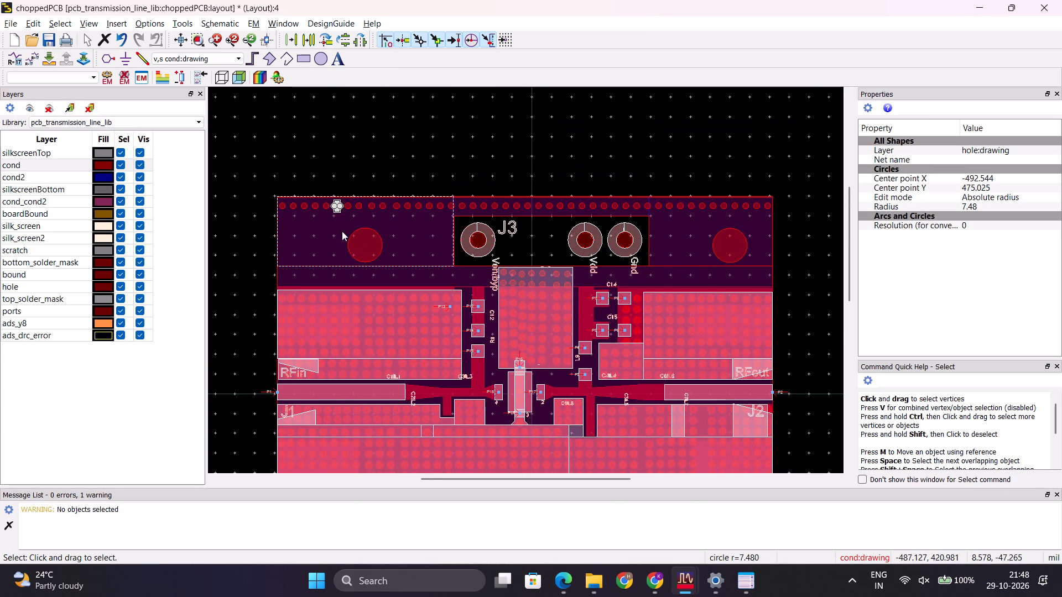
key(Delete)
click(423, 244)
key(Delete)
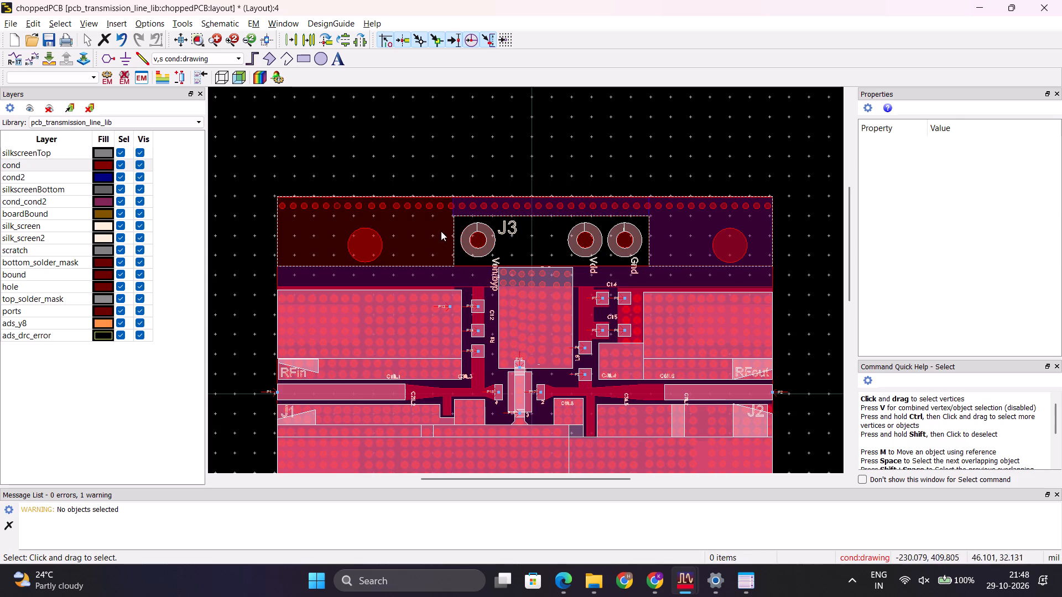
click(434, 228)
key(Delete)
click(538, 207)
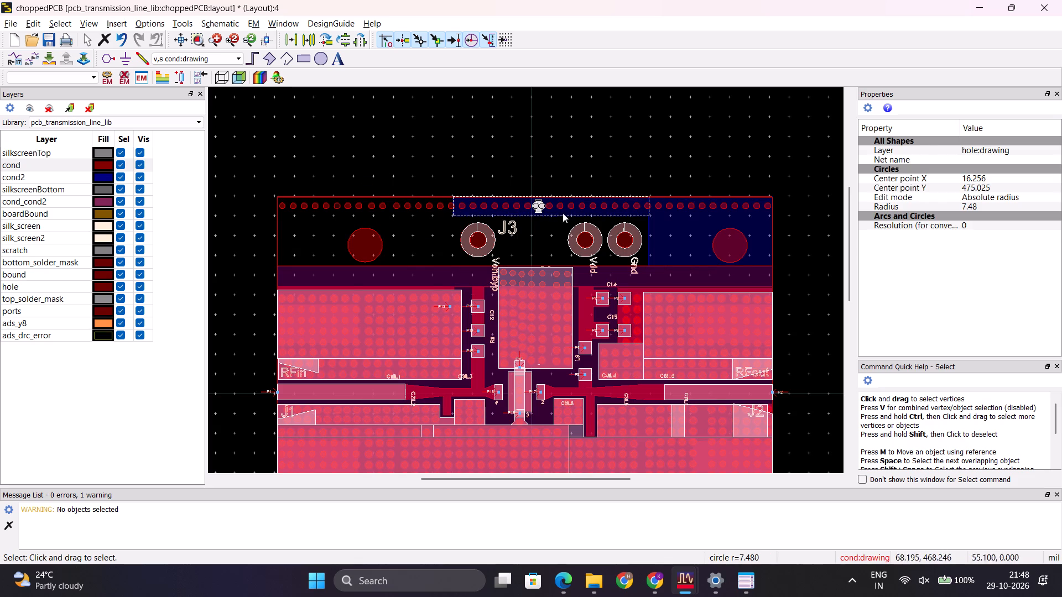
click(601, 161)
click(636, 213)
key(Delete)
click(683, 245)
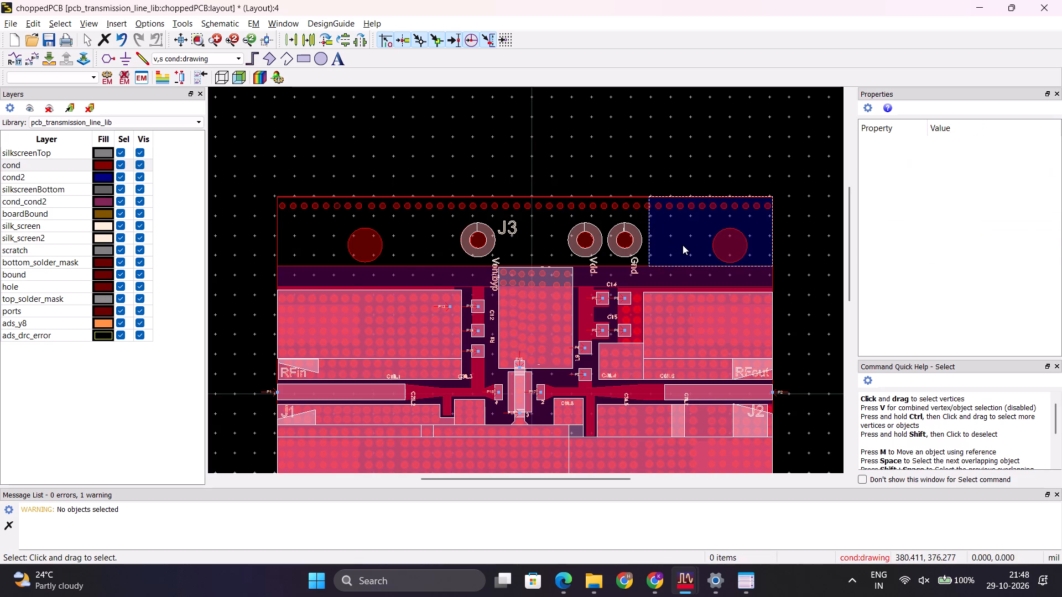
key(Delete)
Delete the overlapping horizontal boundary lines along the board's old upper edge.
click(589, 197)
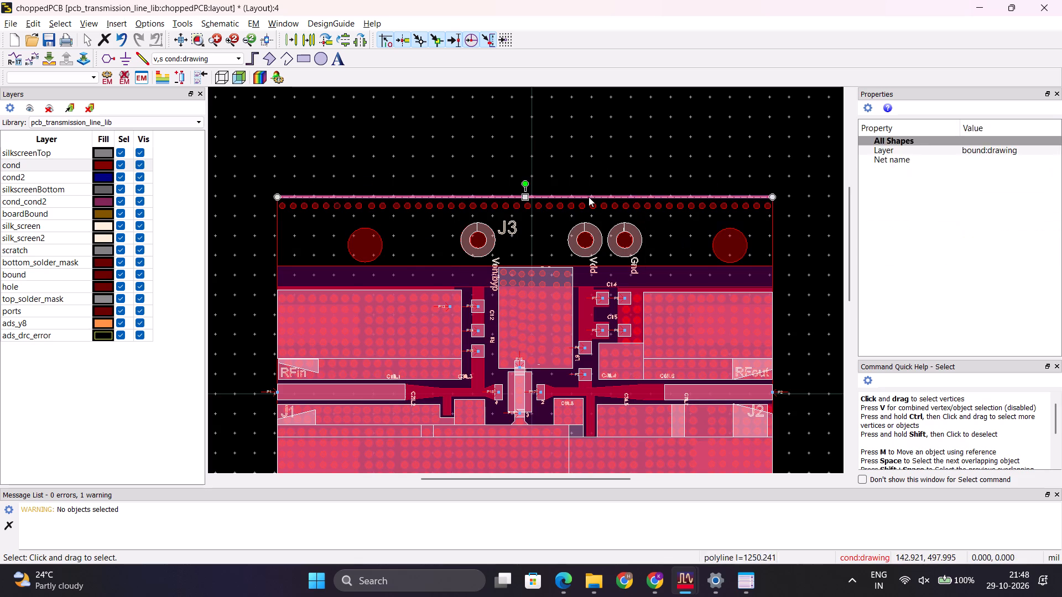
key(Delete)
click(464, 192)
click(471, 196)
key(Delete)
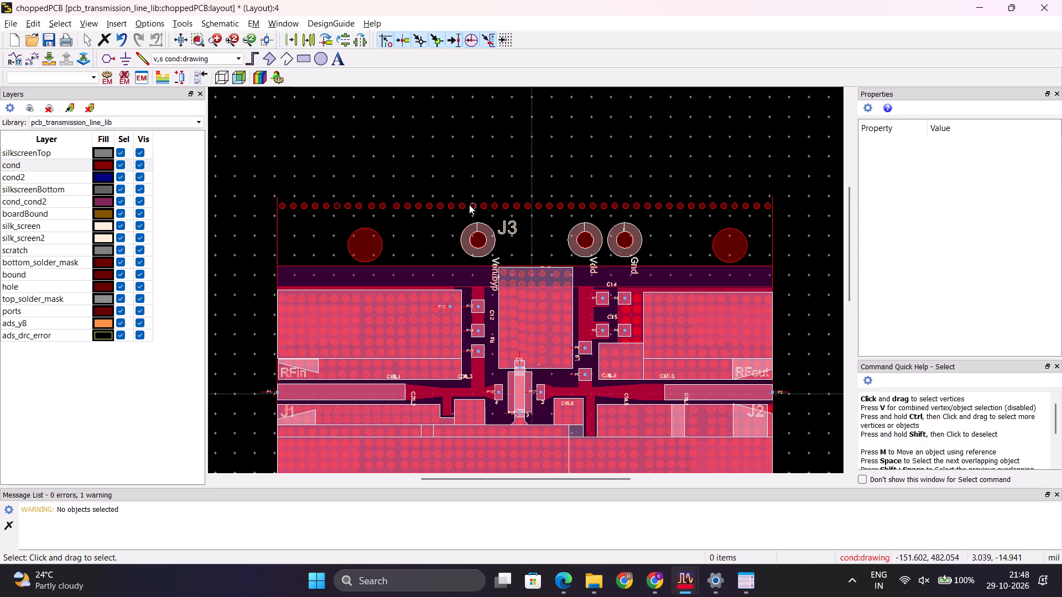
Delete the uppermost row of holes, the J3 label and the three round connector pads above the trimmed area.
drag(269, 180, 787, 253)
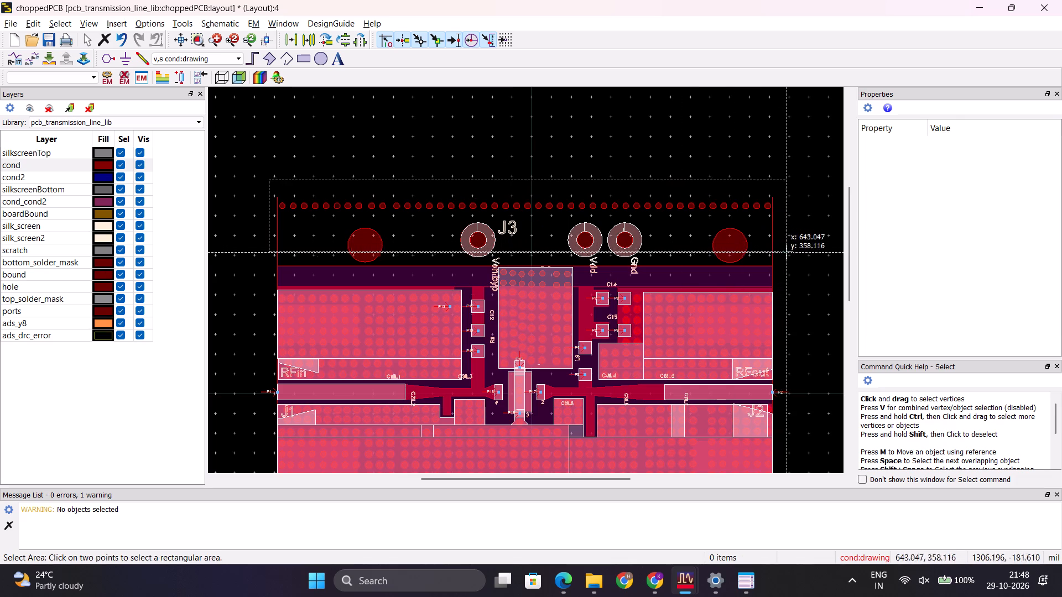
drag(787, 253, 789, 256)
key(Delete)
drag(327, 212, 363, 237)
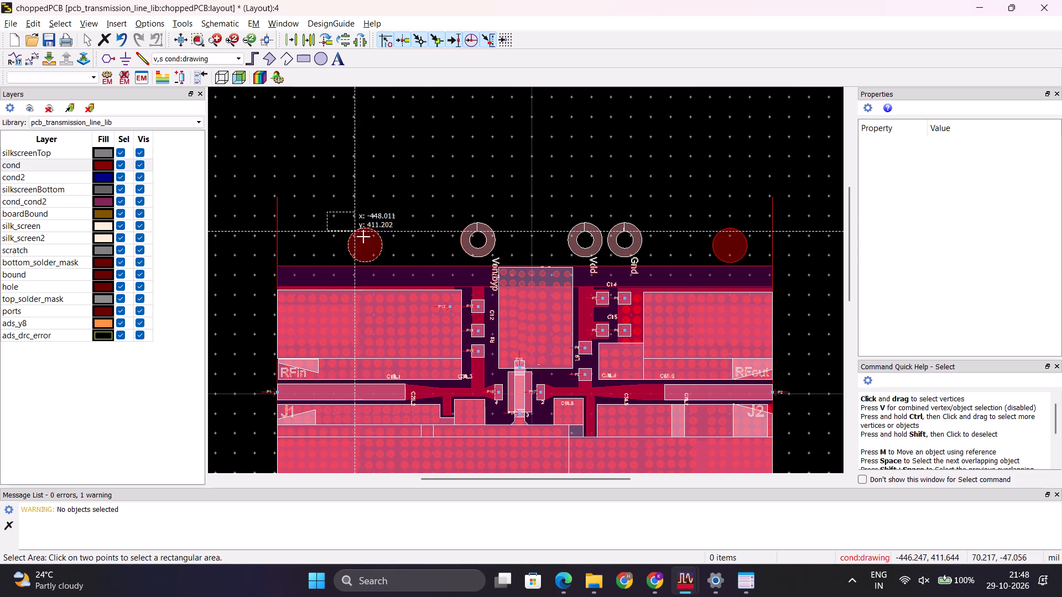
drag(363, 237, 778, 259)
key(Delete)
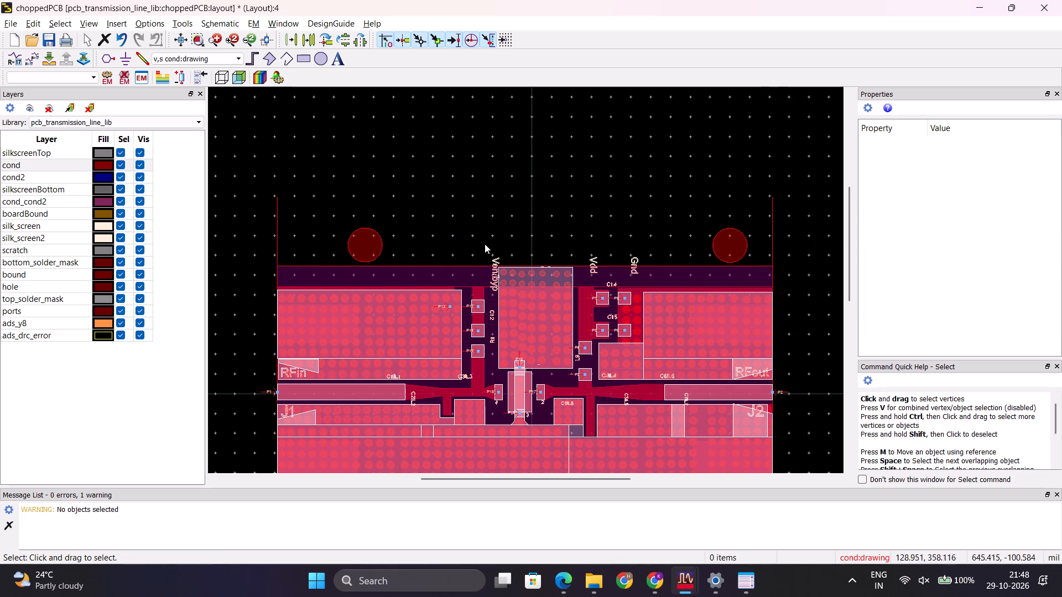
Delete the stacked circles of the two large mounting holes above the trimmed area.
click(350, 219)
click(370, 238)
key(Delete)
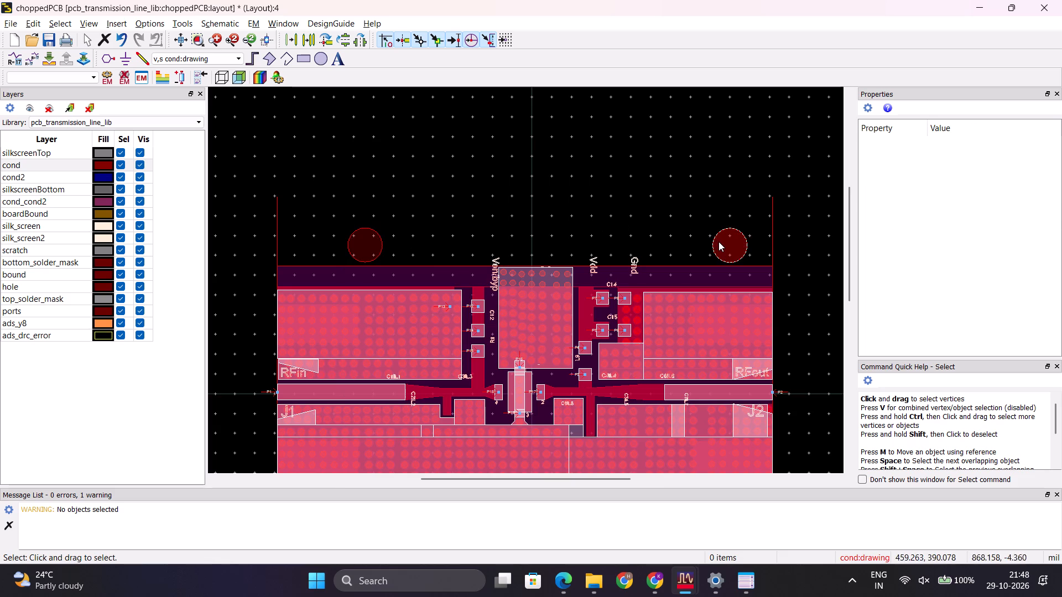
click(719, 242)
key(Delete)
click(741, 239)
key(Delete)
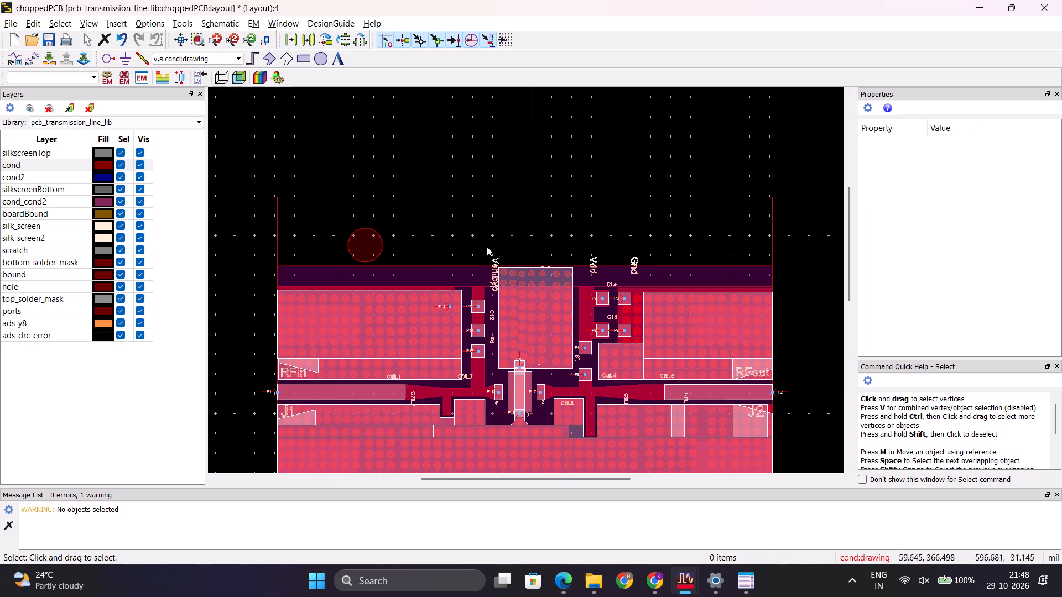
click(375, 248)
key(Delete)
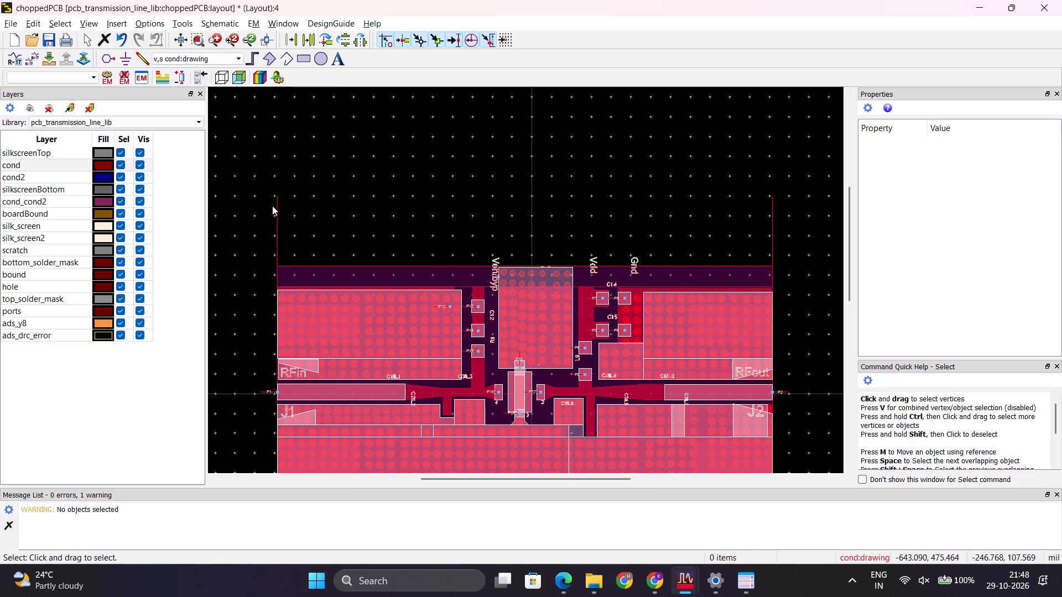
Lower the upper ends of the two overlapping left vertical bound lines to the trimmed cond edge at about y = 270 mil.
click(280, 208)
scroll(295, 206, up, 6)
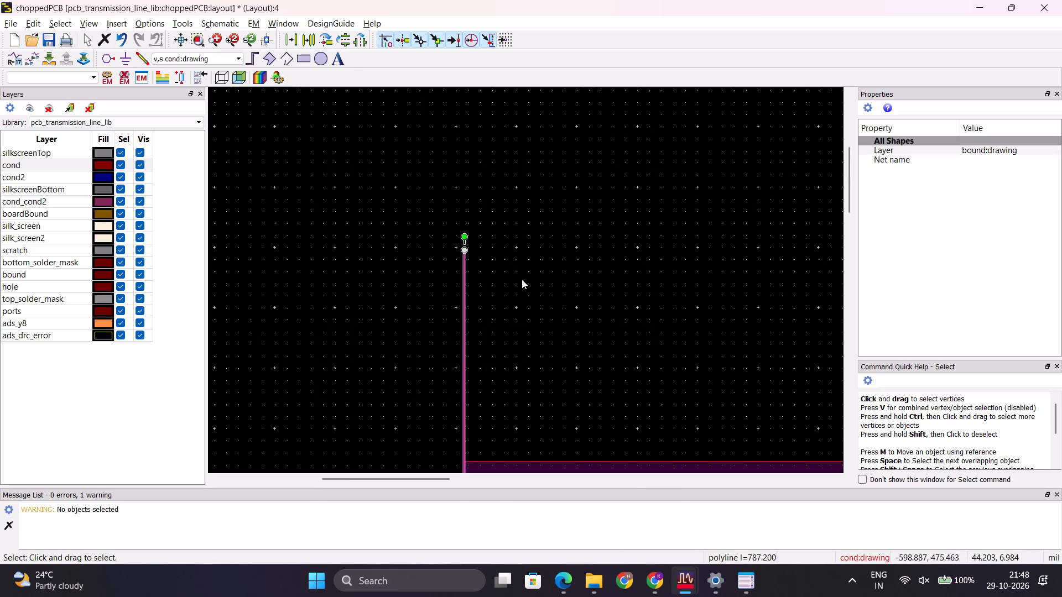
scroll(522, 279, down, 6)
scroll(723, 322, up, 3)
scroll(550, 285, down, 2)
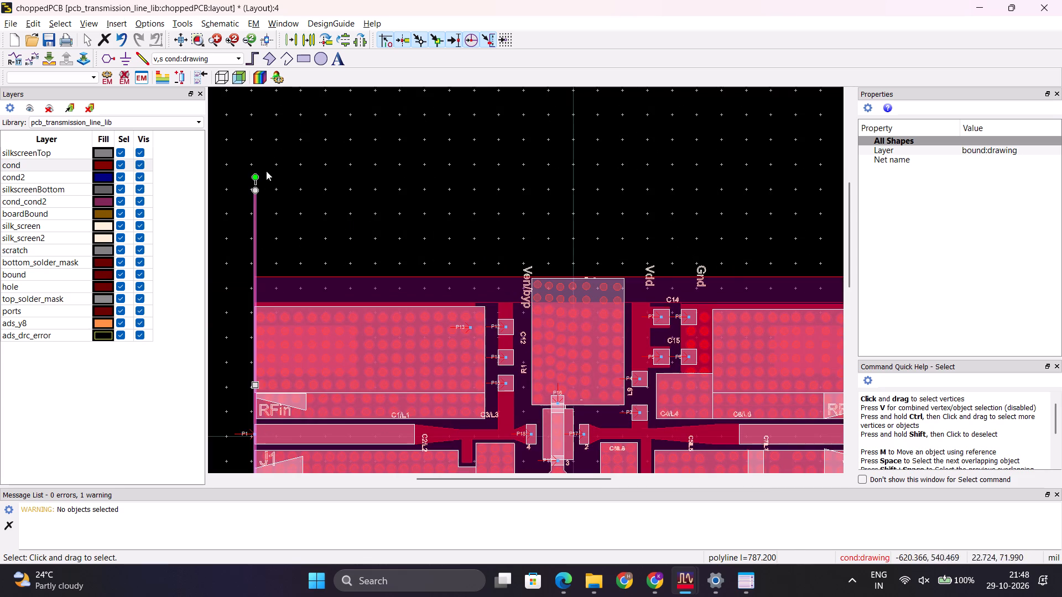
click(254, 190)
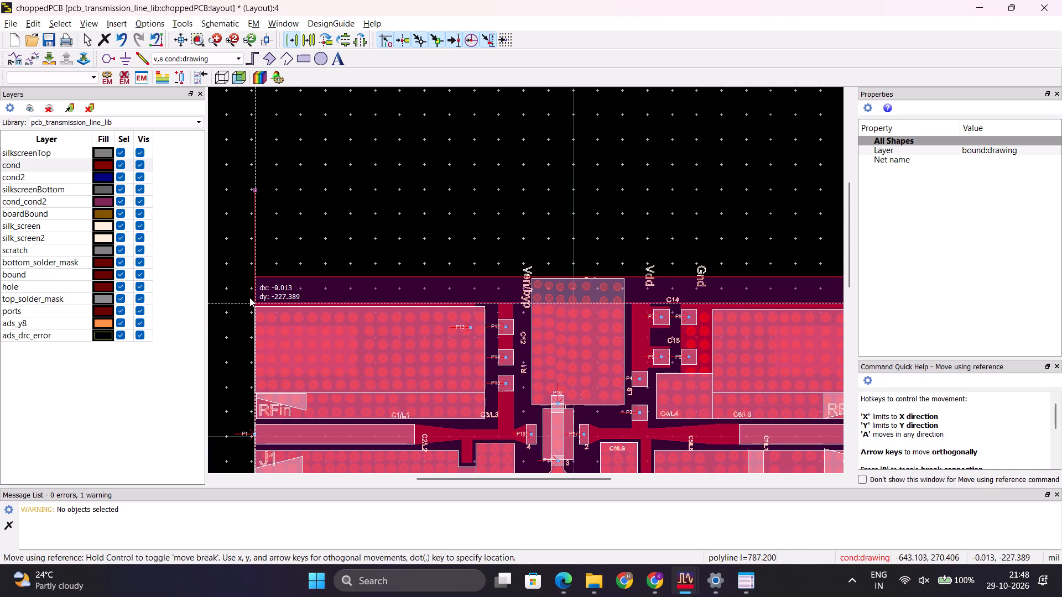
double_click(249, 297)
click(250, 222)
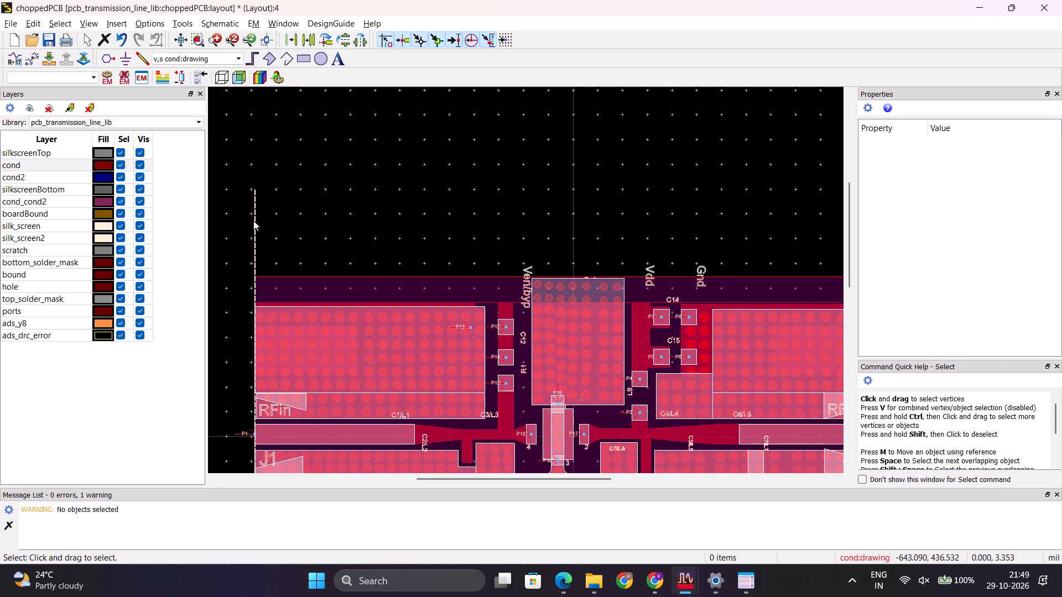
click(253, 221)
click(254, 191)
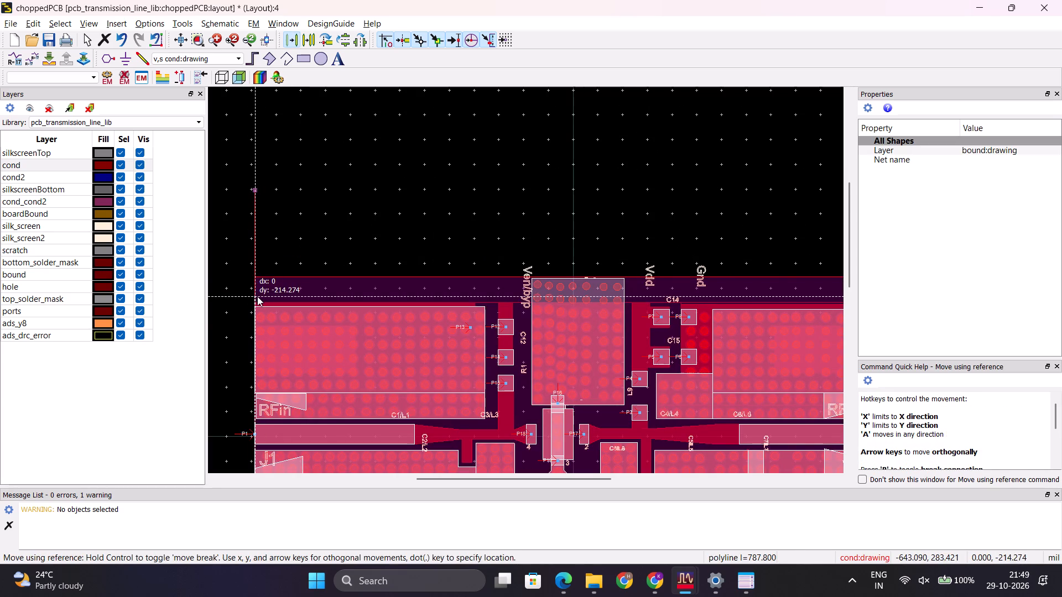
click(254, 300)
click(485, 174)
Lower the upper ends of the two overlapping right vertical bound lines to the trimmed cond edge at about y = 270 mil.
scroll(643, 250, down, 3)
scroll(555, 274, up, 5)
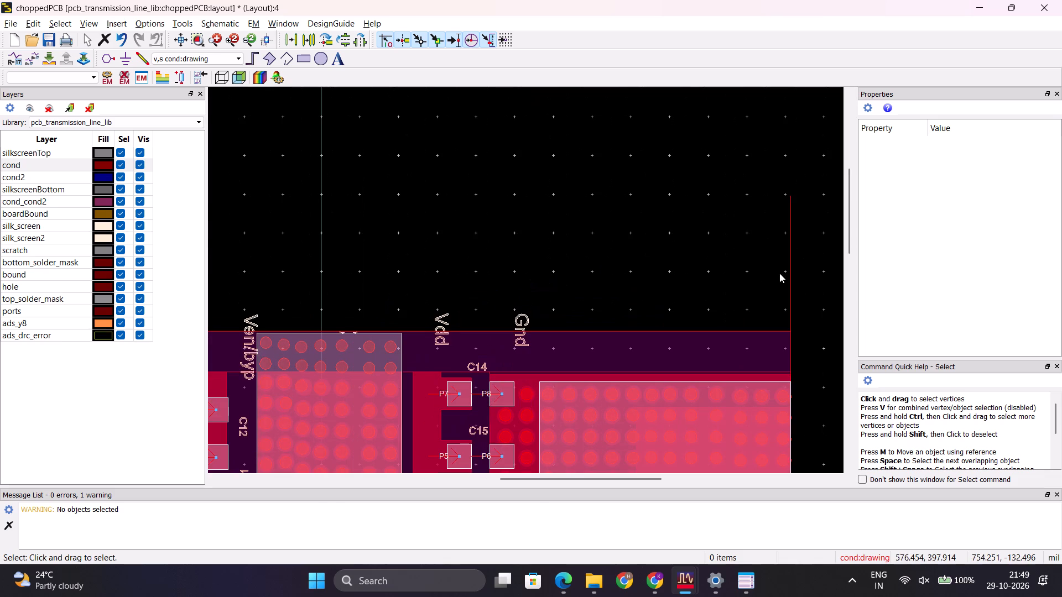
click(788, 268)
click(790, 196)
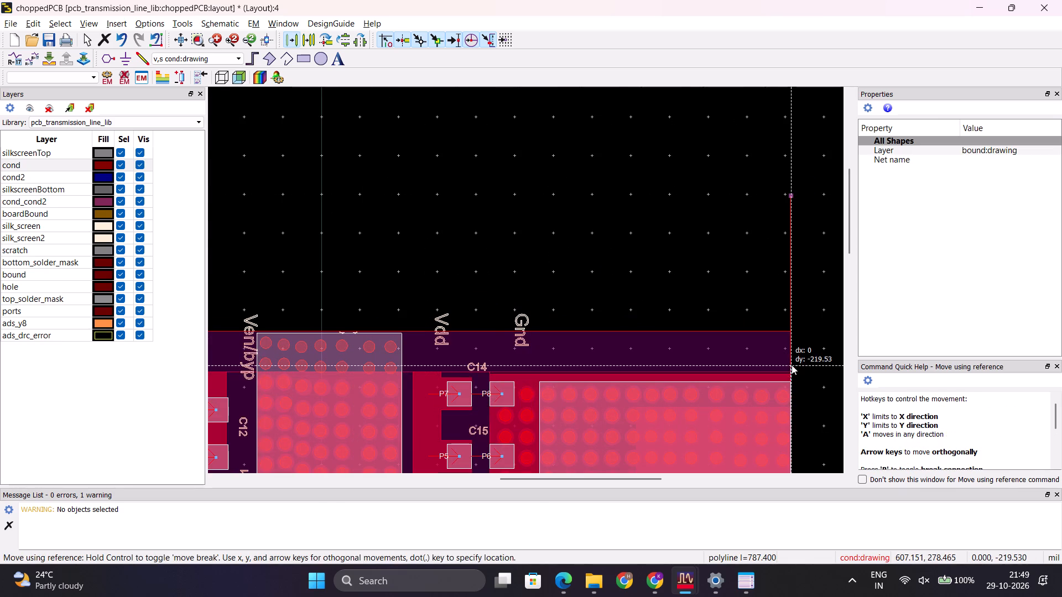
click(792, 368)
click(809, 240)
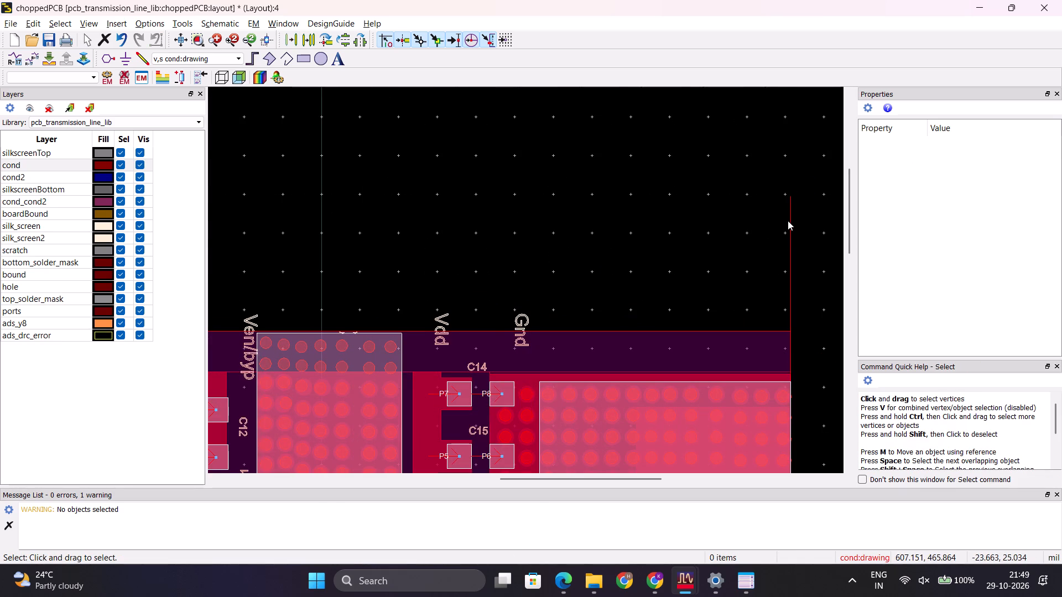
click(790, 220)
click(790, 198)
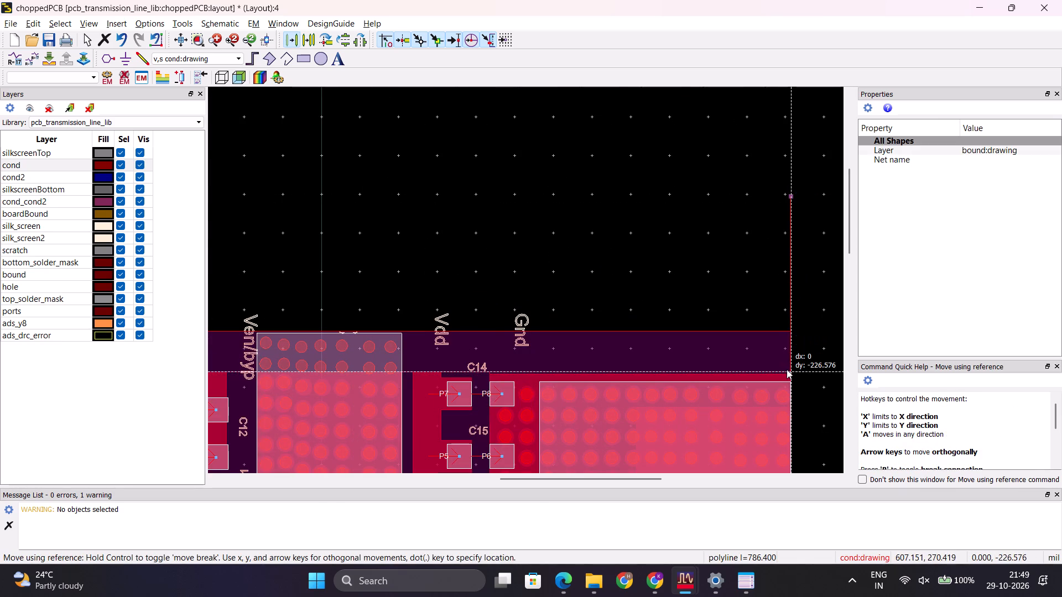
click(787, 369)
click(805, 263)
Lower the upper edge of the central top_solder_mask rectangle to the trimmed cond edge at about y = 270 mil.
scroll(702, 343, down, 4)
scroll(331, 284, up, 5)
scroll(519, 280, down, 3)
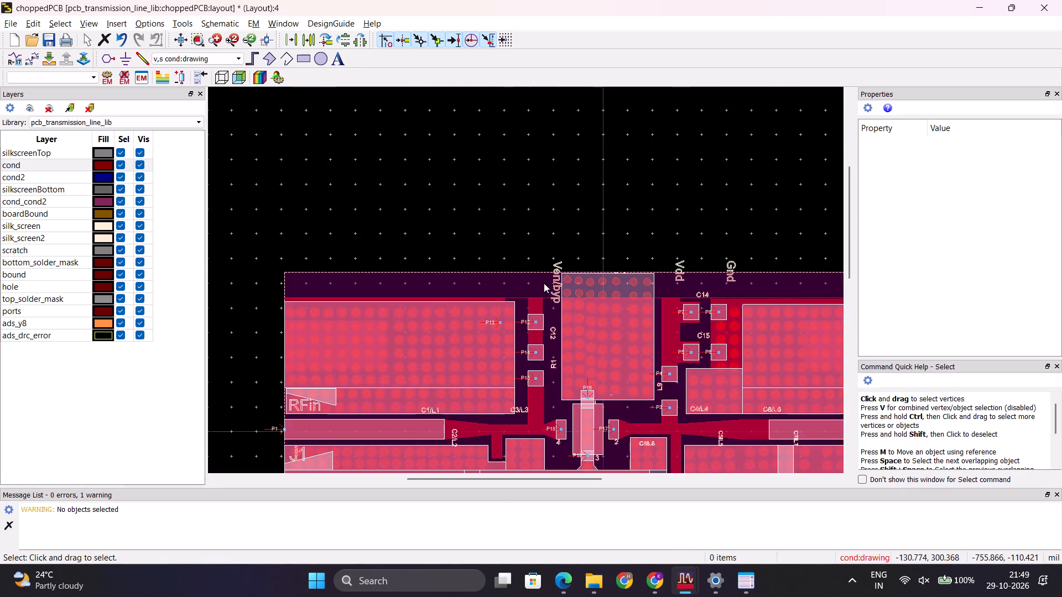
scroll(548, 282, up, 3)
click(655, 269)
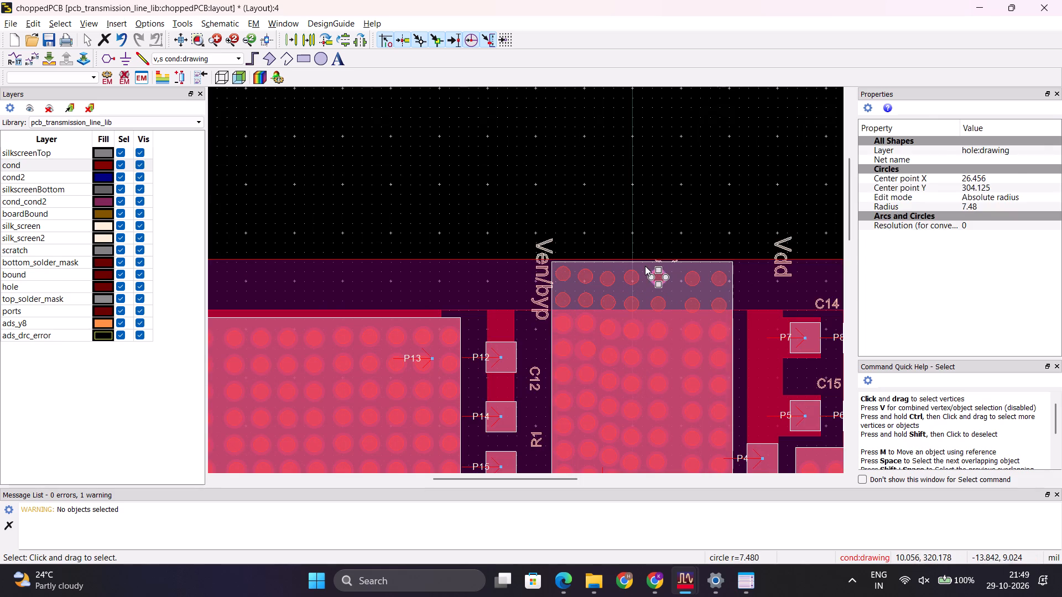
click(645, 265)
click(643, 261)
click(641, 312)
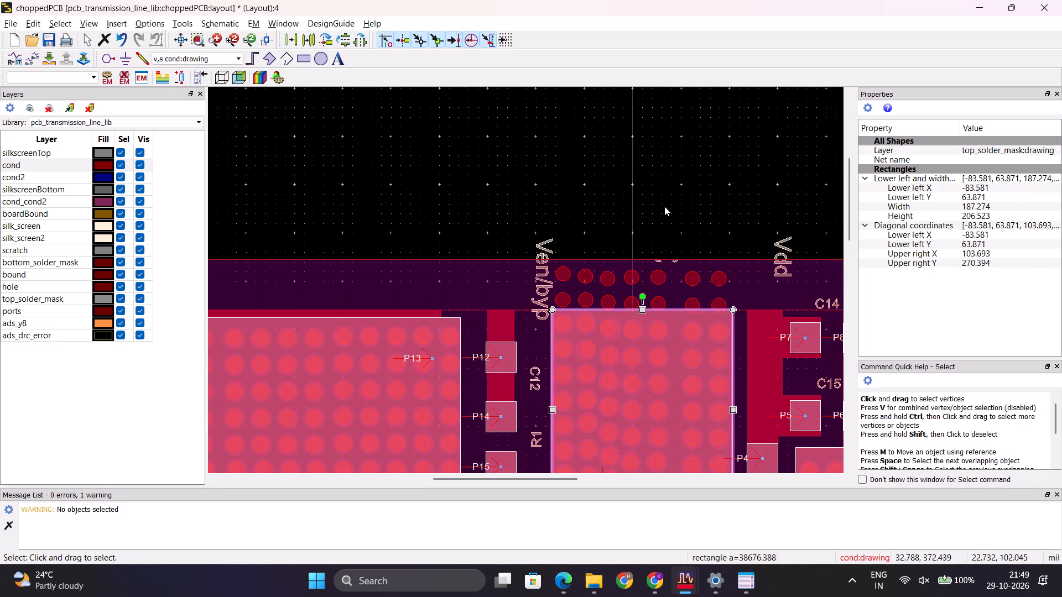
Lower the upper edge of the bottom_solder_mask rectangle to about y = 270 mil and of the cond2 rectangle to about y = 272 mil.
click(664, 206)
click(684, 264)
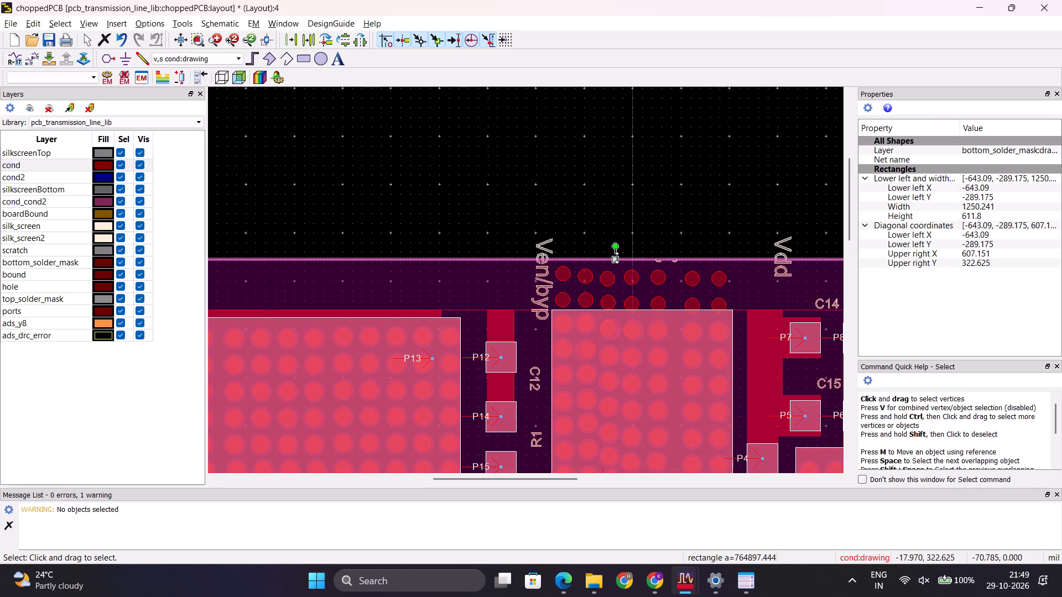
click(617, 258)
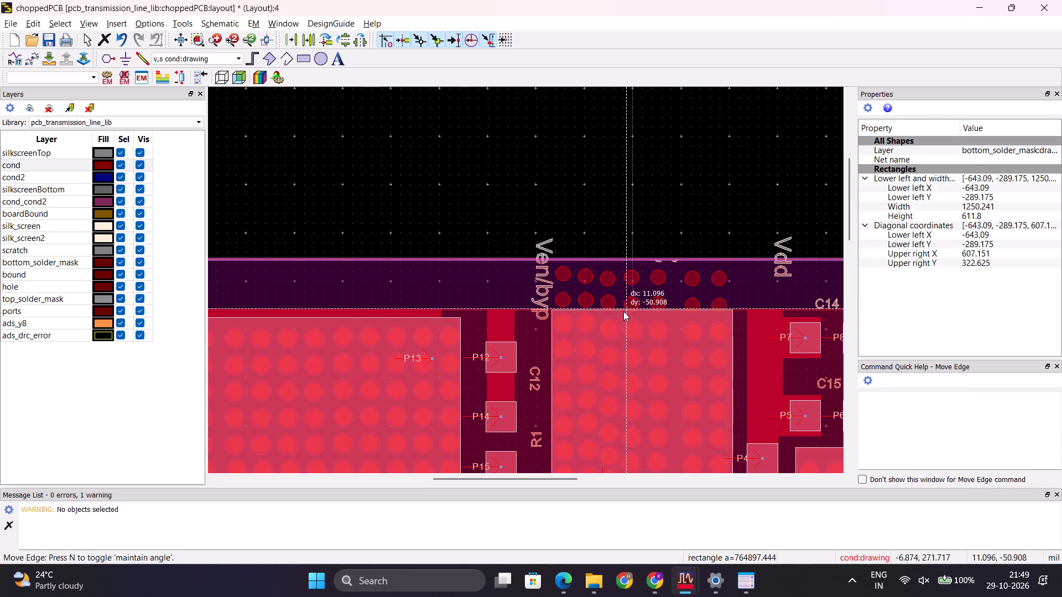
click(624, 316)
scroll(584, 298, down, 5)
scroll(524, 204, up, 2)
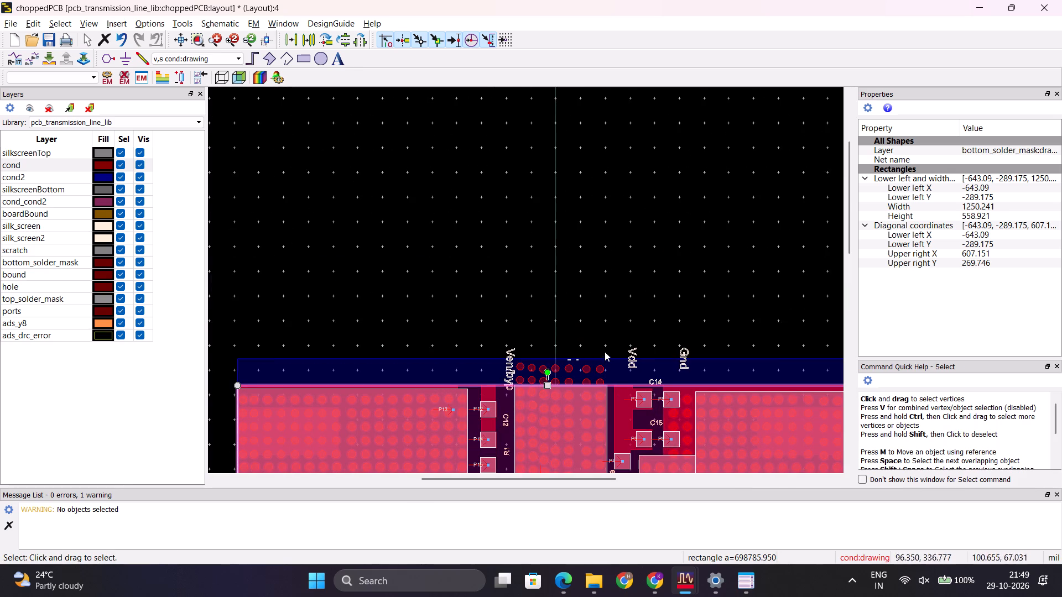
click(613, 364)
click(548, 358)
click(552, 384)
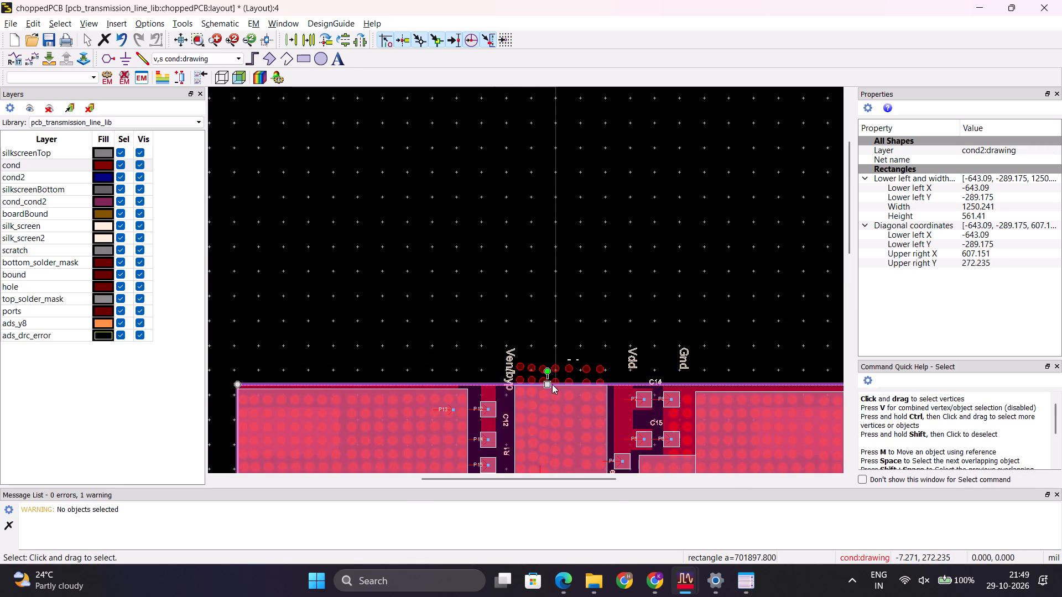
click(605, 301)
Delete the Vdd and Gnd silkscreen labels above the trimmed board edge.
scroll(629, 327, down, 3)
scroll(539, 285, up, 7)
drag(506, 315, 571, 378)
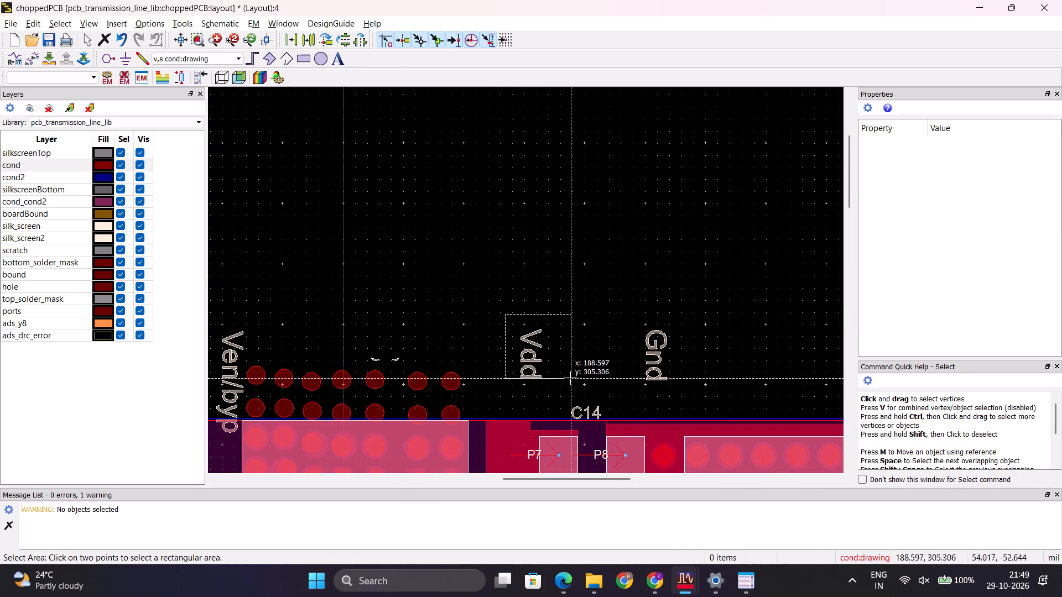
drag(571, 378, 577, 395)
key(Delete)
drag(612, 318, 689, 409)
key(Delete)
Delete all characters of the C14 silkscreen label above ports P7 and P8.
click(592, 409)
key(Delete)
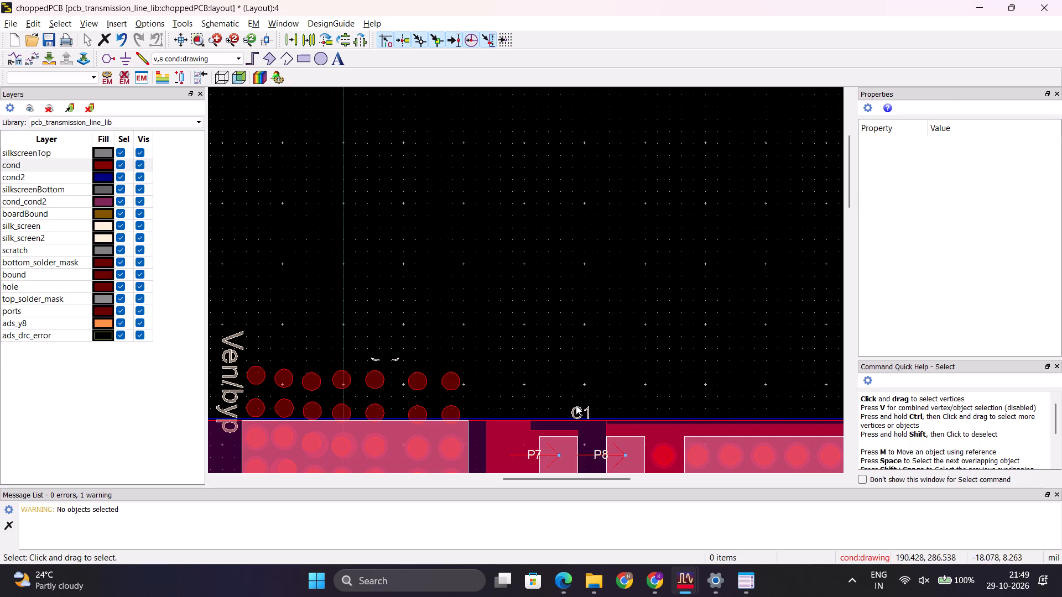
click(579, 412)
key(Delete)
click(580, 410)
key(Delete)
scroll(583, 407, down, 3)
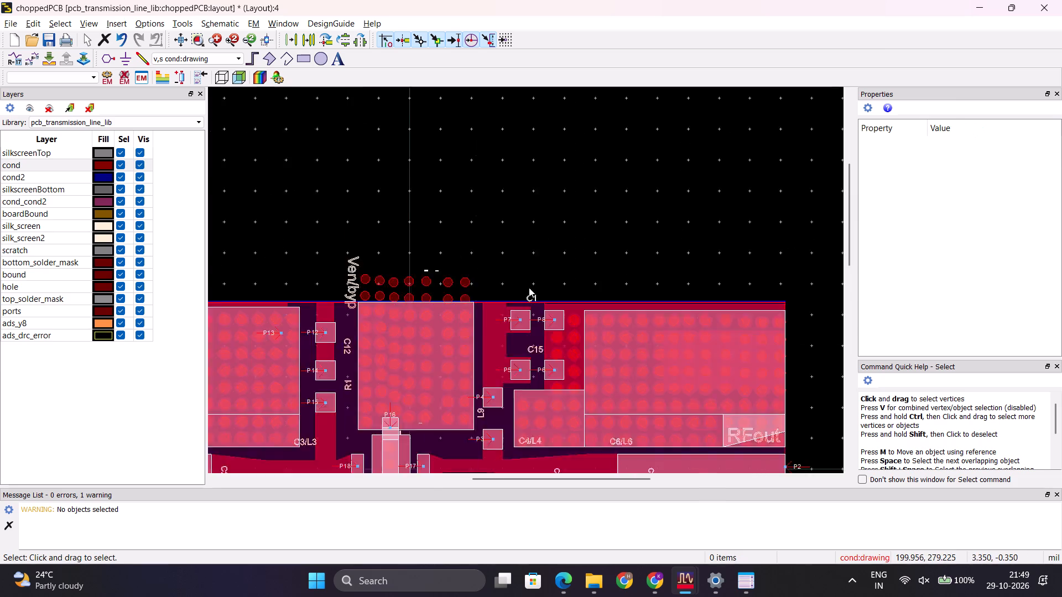
scroll(529, 287, down, 2)
scroll(527, 283, up, 9)
drag(478, 261, 538, 318)
key(Delete)
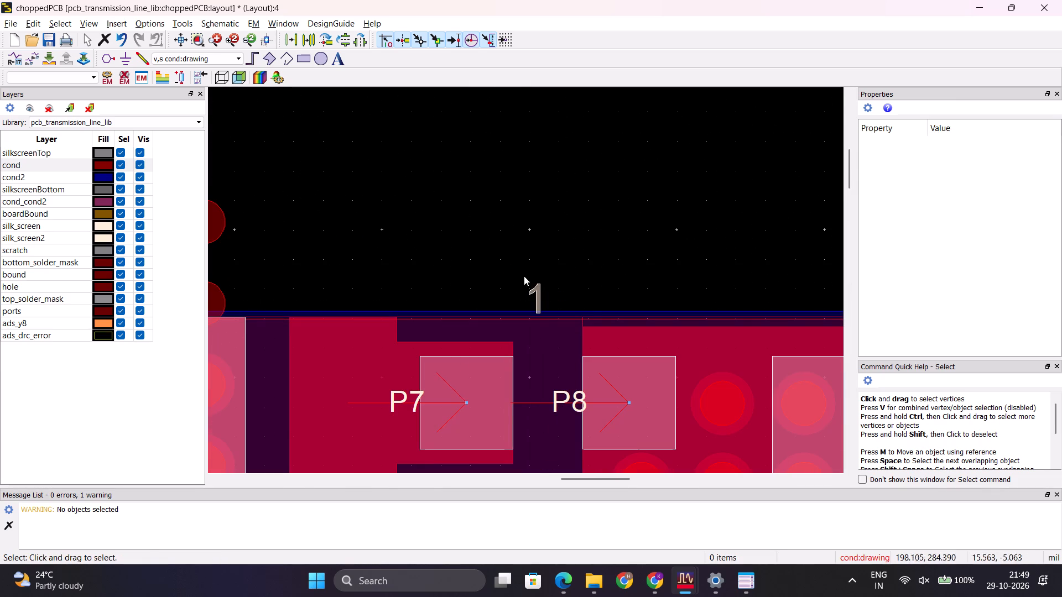
drag(518, 274, 552, 319)
key(Delete)
Delete the upper of the two leftover hole rows above the central pad, including the small silkscreen fragments over it.
scroll(439, 253, down, 6)
scroll(491, 286, up, 6)
scroll(492, 285, down, 3)
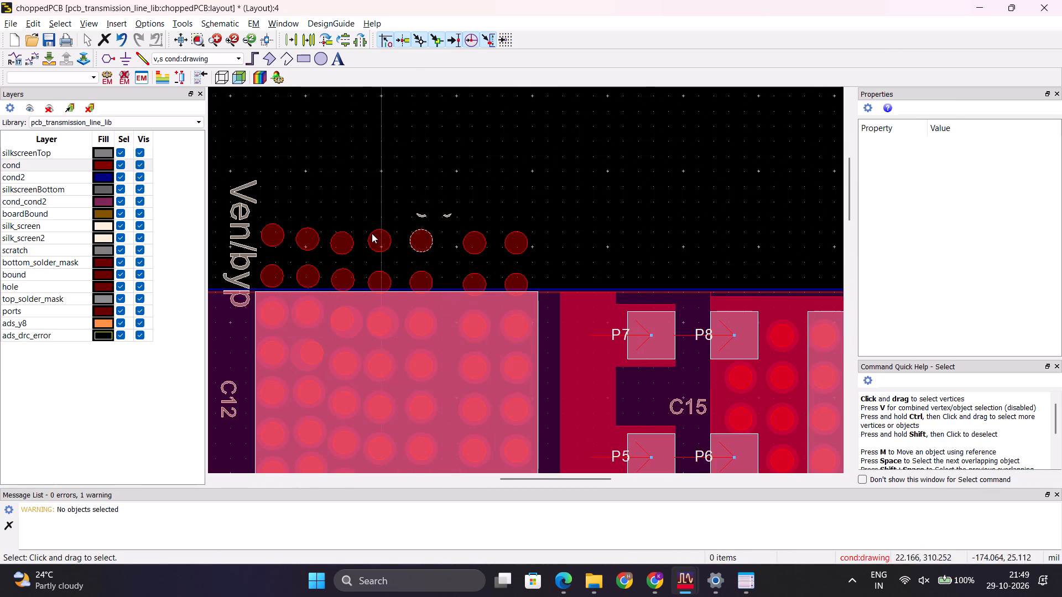
drag(246, 179, 572, 270)
key(Delete)
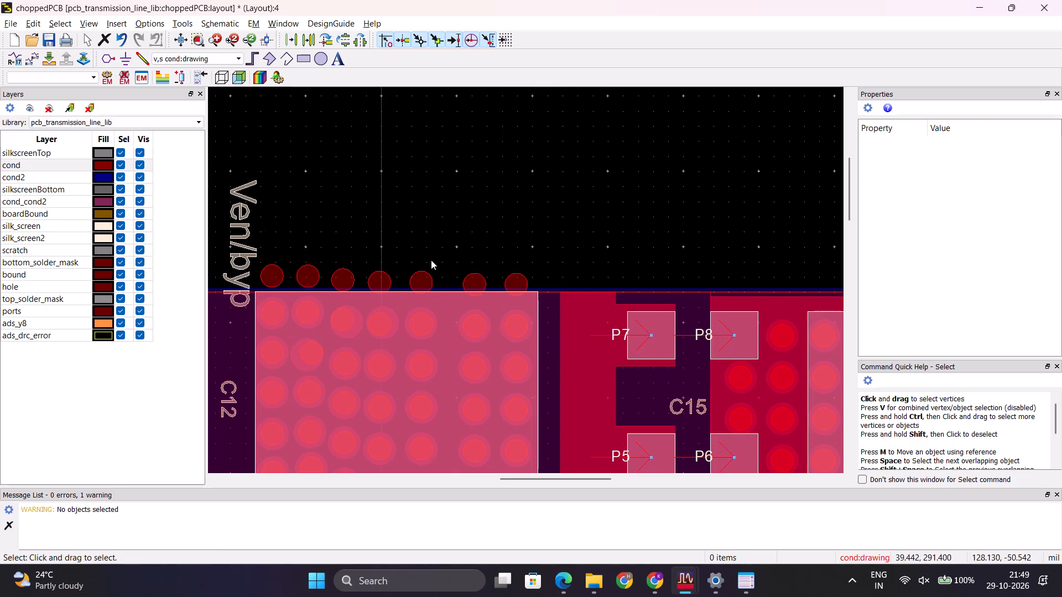
Delete the Ven/byp silkscreen label beside the central pad, leaving the neighbouring holes out of the selection.
scroll(336, 263, down, 2)
scroll(475, 273, up, 2)
drag(387, 193, 503, 328)
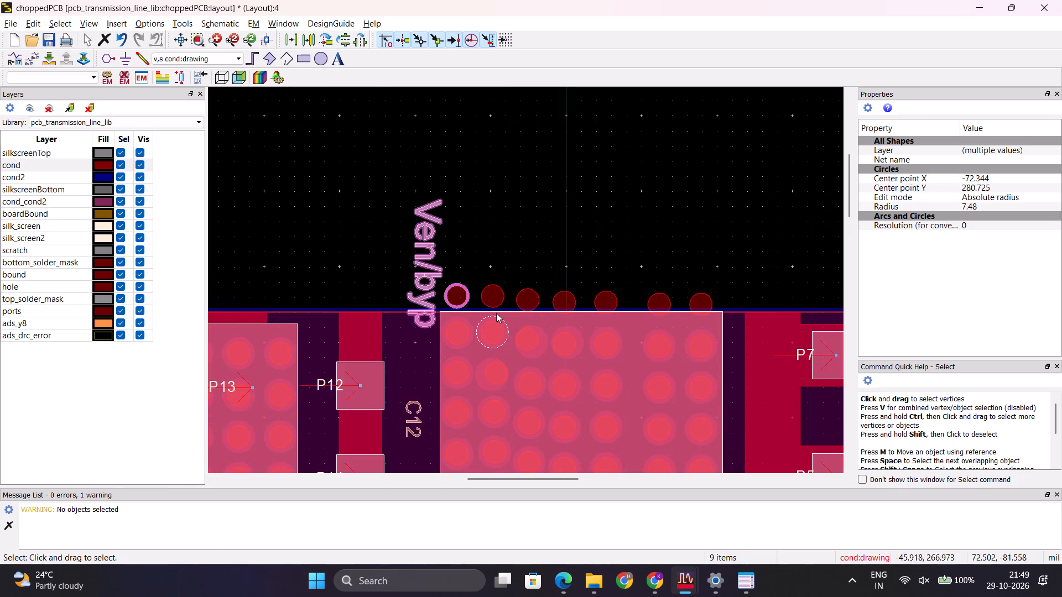
click(510, 232)
drag(381, 177, 451, 328)
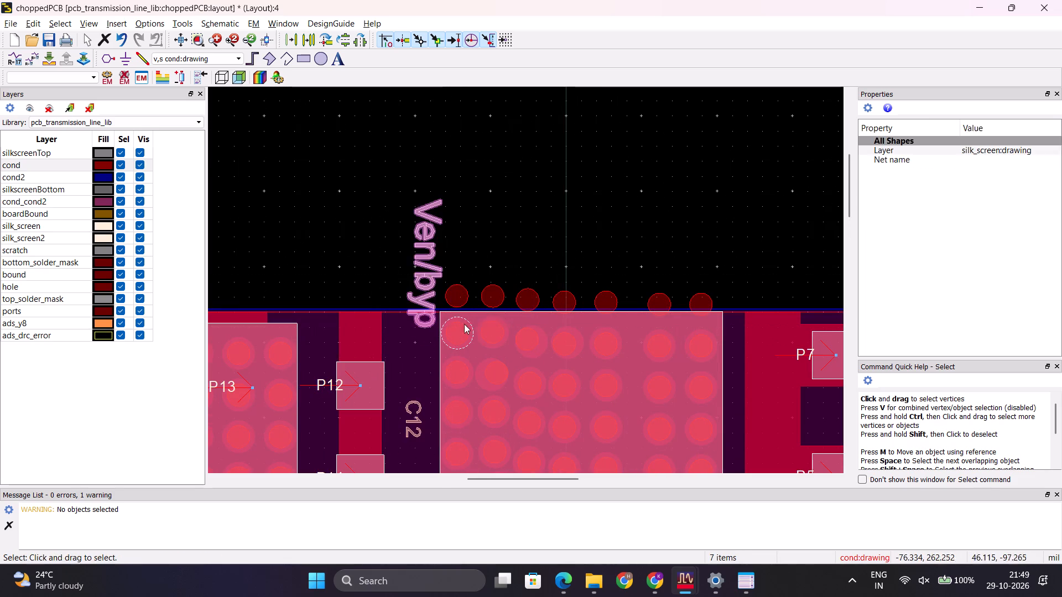
key(Delete)
Delete the remaining row of holes above the upper edge of the central pad.
drag(441, 274, 516, 315)
key(Delete)
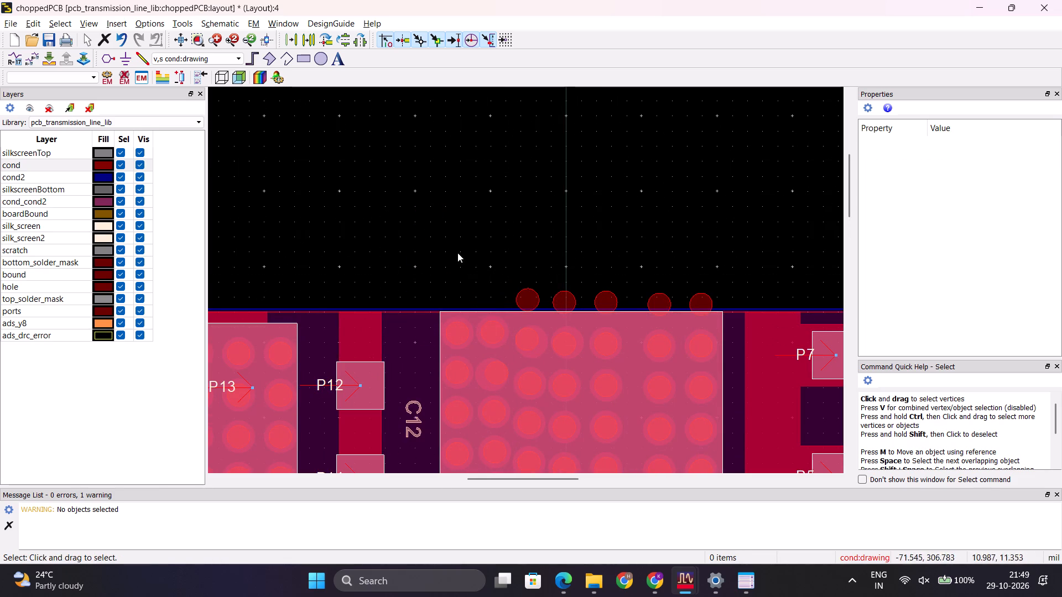
drag(468, 265, 717, 319)
key(Delete)
Lower the upper edge of the cond2 rectangle to about y = 270.4 mil, level with the trimmed top_solder_mask edge.
scroll(717, 241, down, 6)
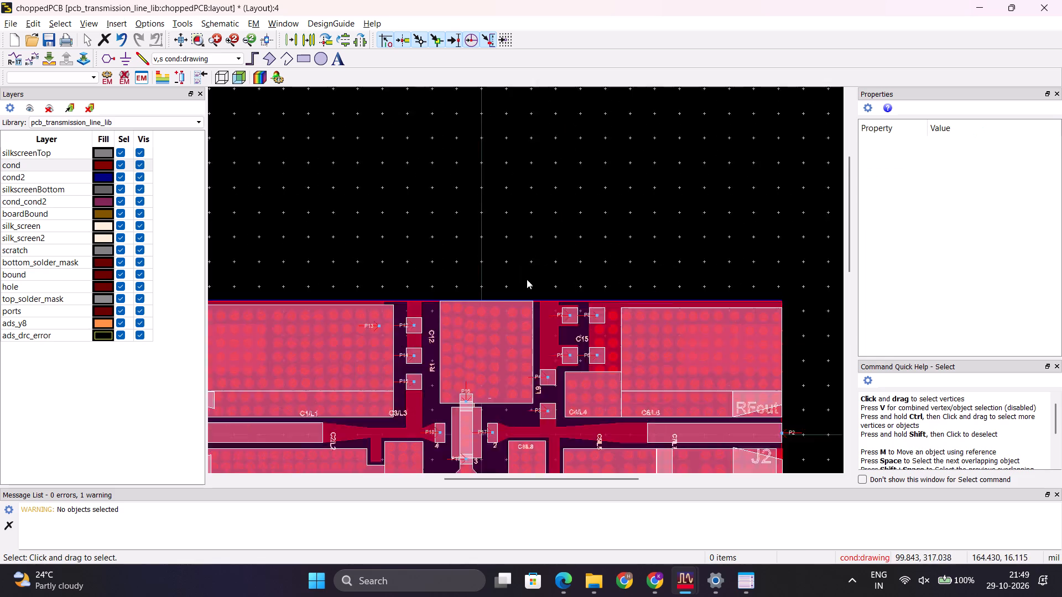
scroll(527, 279, down, 1)
scroll(537, 304, up, 12)
scroll(521, 267, down, 1)
click(466, 159)
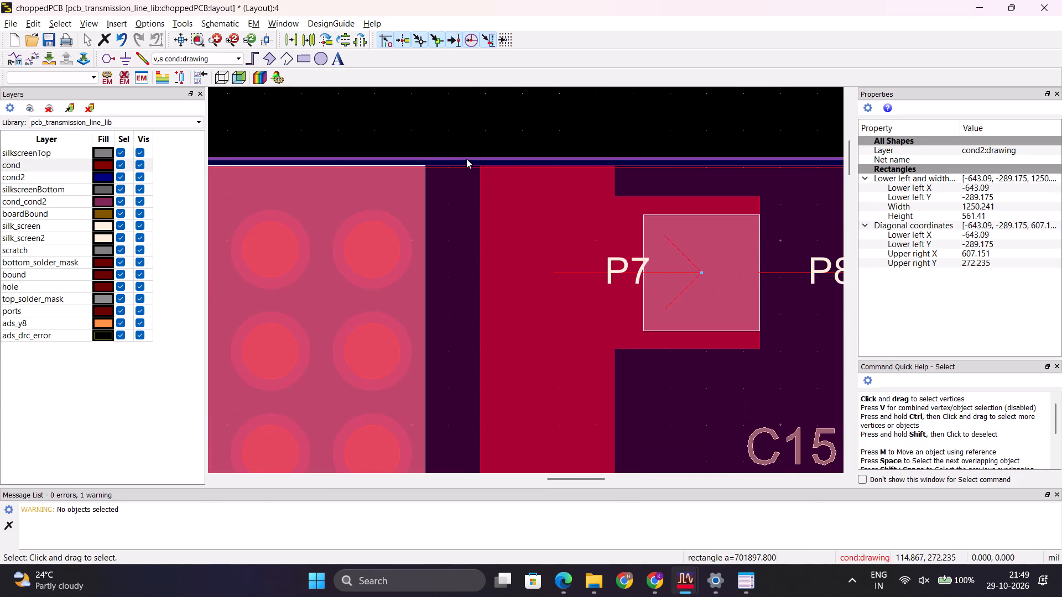
scroll(451, 167, up, 5)
scroll(520, 280, down, 7)
scroll(370, 280, up, 5)
scroll(516, 280, down, 1)
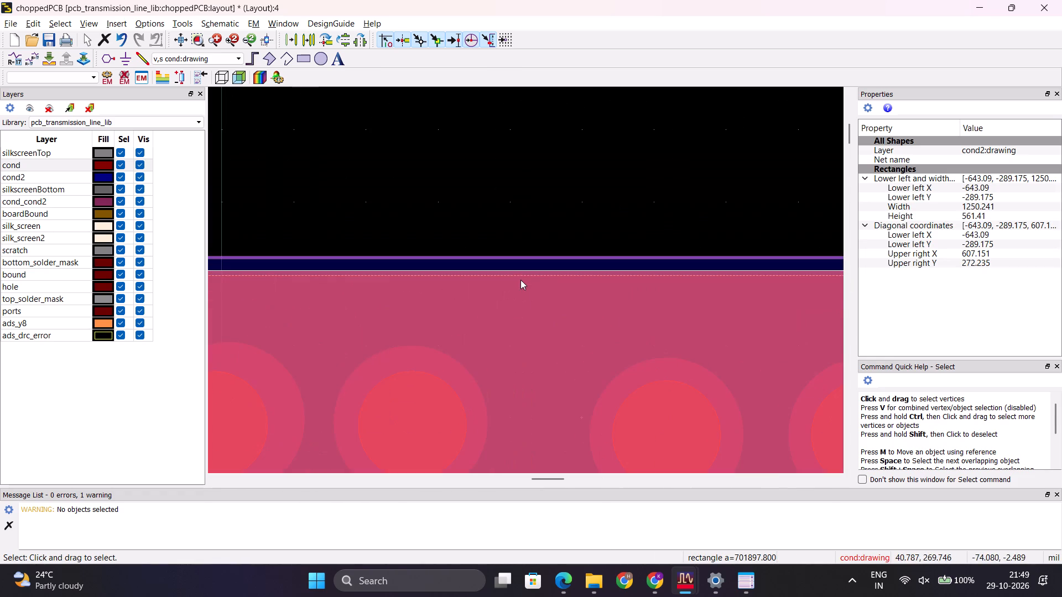
scroll(520, 282, down, 2)
scroll(296, 273, up, 3)
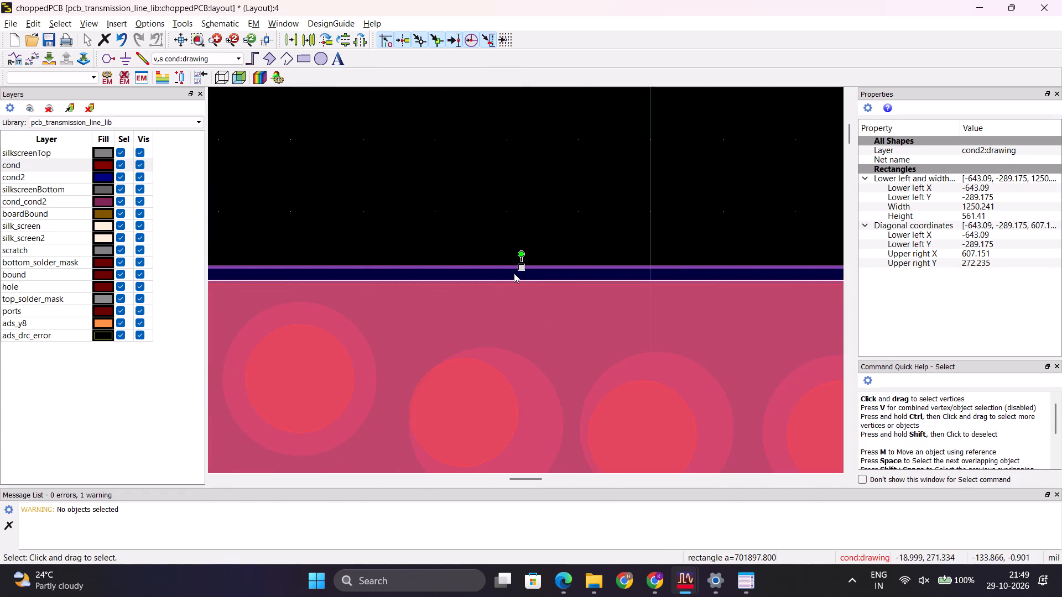
click(520, 267)
click(519, 276)
scroll(568, 227, down, 6)
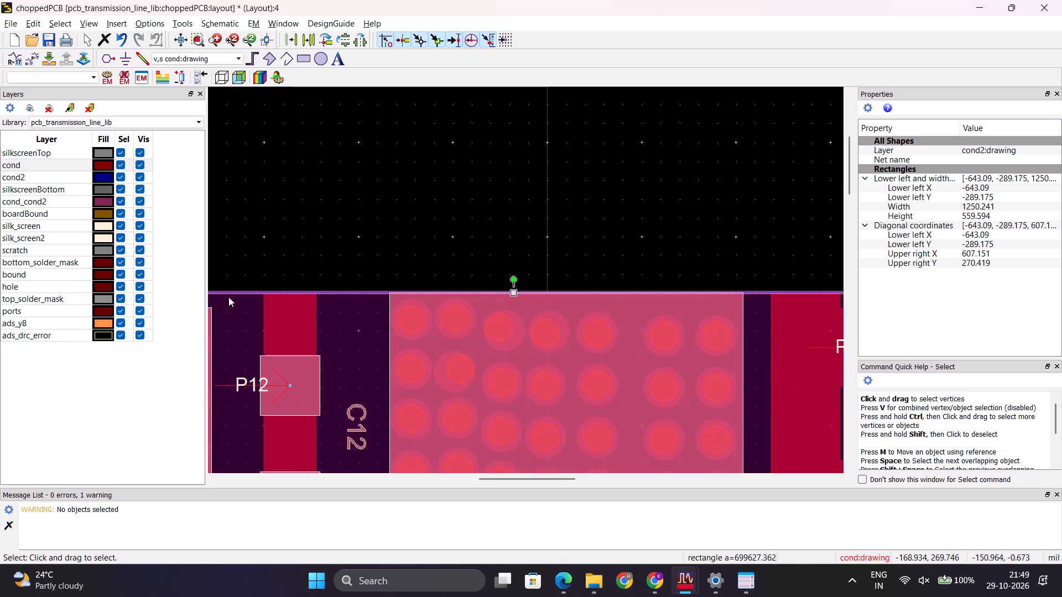
Lower the upper edge of the cond strip above port P12 to the bottom_solder_mask edge at about y = 269.7 mil.
scroll(247, 284, up, 2)
click(556, 246)
scroll(556, 284, up, 10)
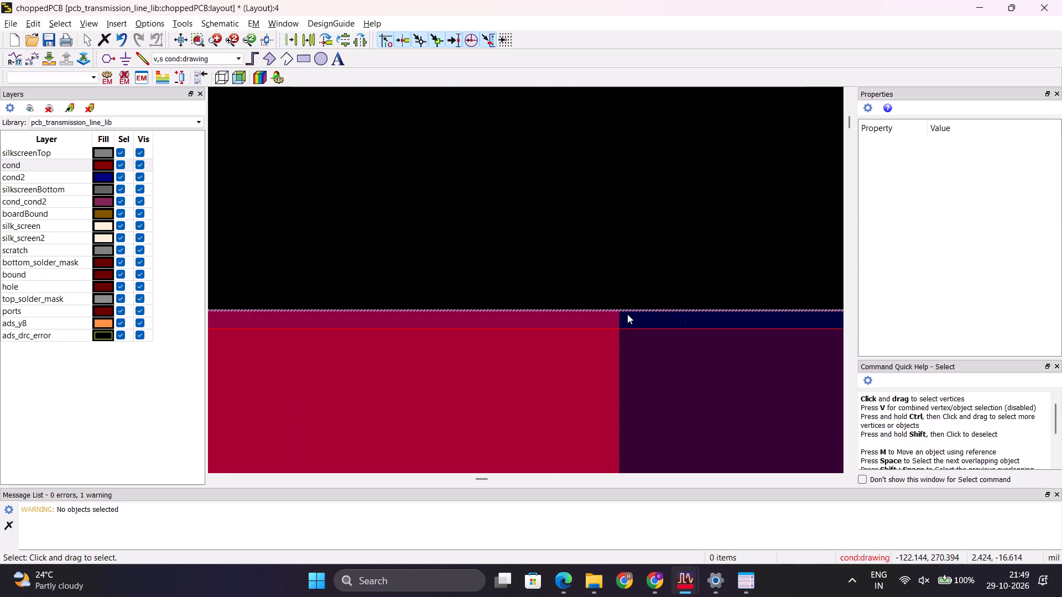
click(592, 317)
scroll(356, 306, down, 5)
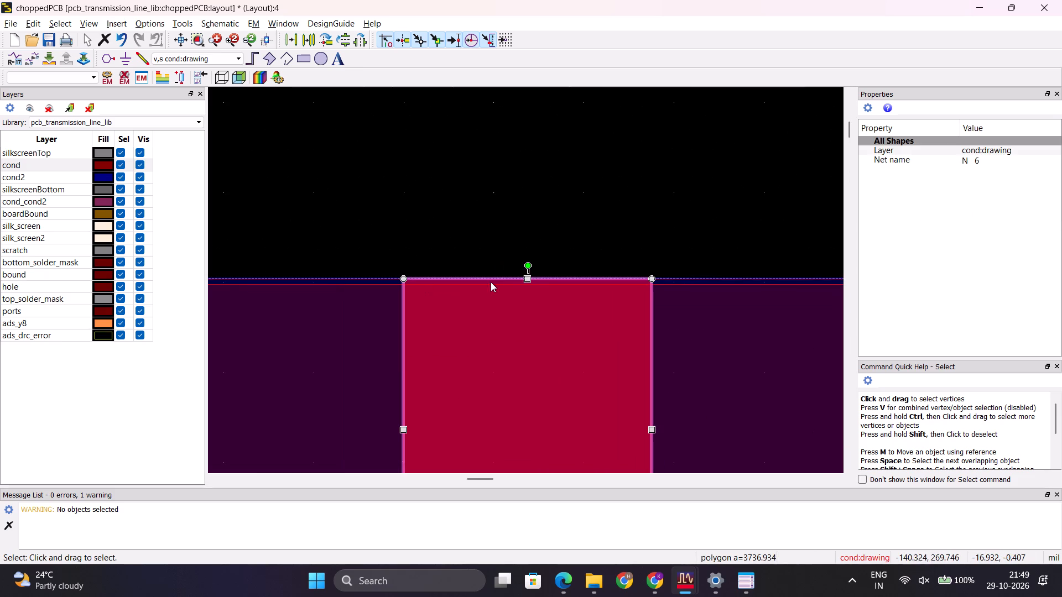
click(528, 279)
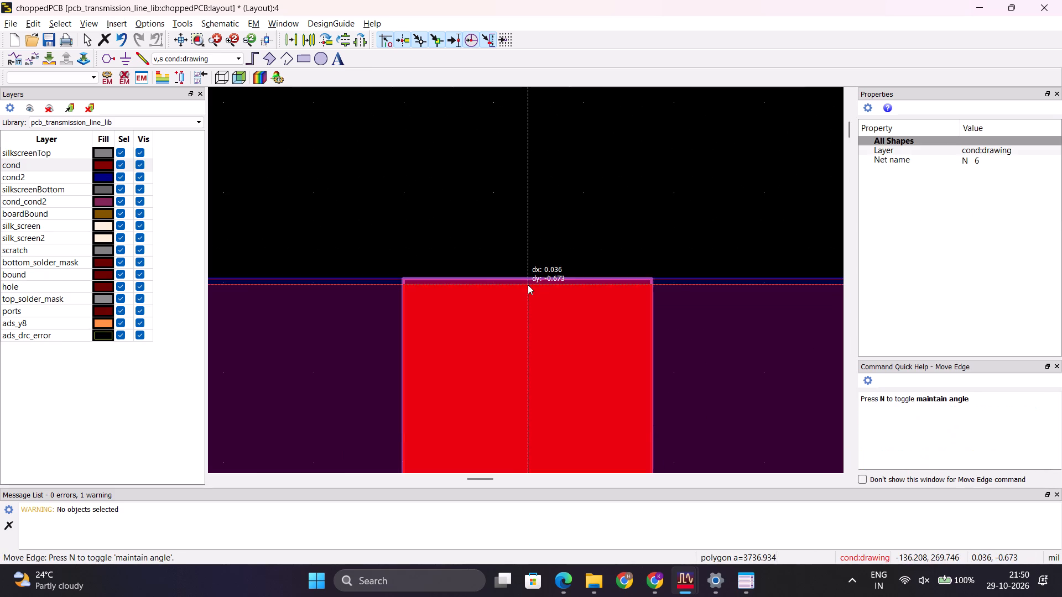
click(528, 285)
Examine how closely the cond2 upper edge lines up with the other layers along the trimmed board edge.
scroll(486, 283, up, 3)
click(542, 275)
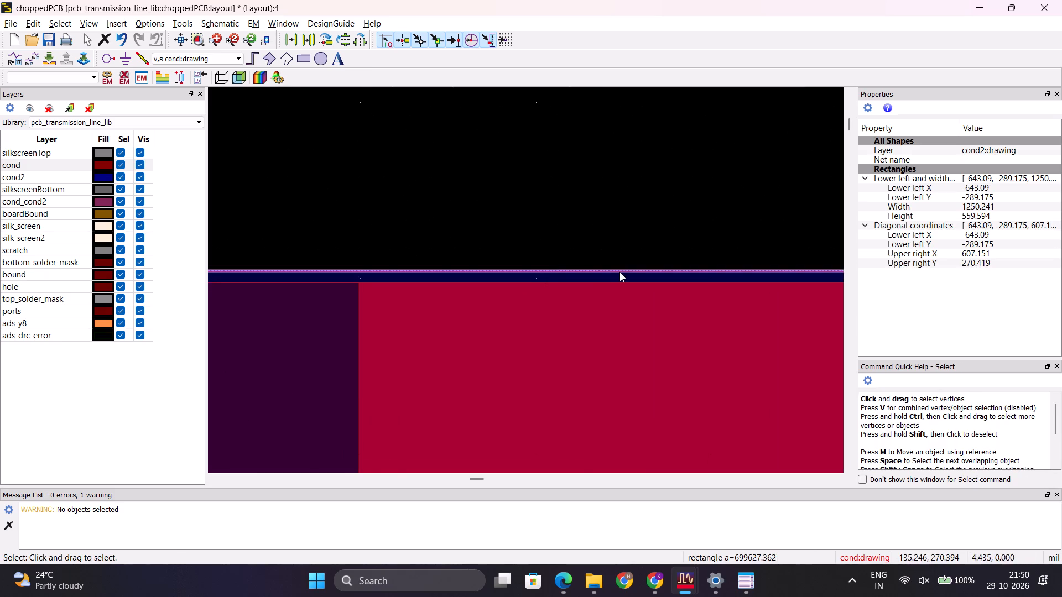
scroll(769, 276, down, 4)
scroll(596, 274, down, 4)
scroll(917, 291, up, 7)
scroll(861, 291, up, 6)
scroll(526, 247, up, 12)
scroll(622, 339, down, 3)
scroll(543, 287, up, 5)
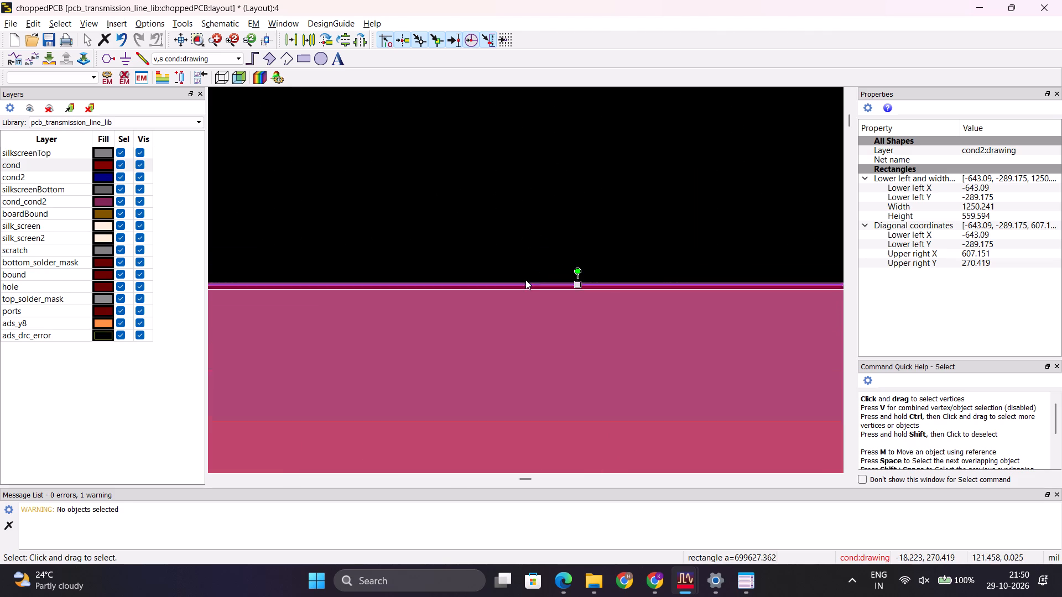
scroll(525, 280, up, 1)
scroll(525, 280, down, 1)
scroll(587, 310, down, 20)
scroll(587, 310, down, 1)
click(560, 219)
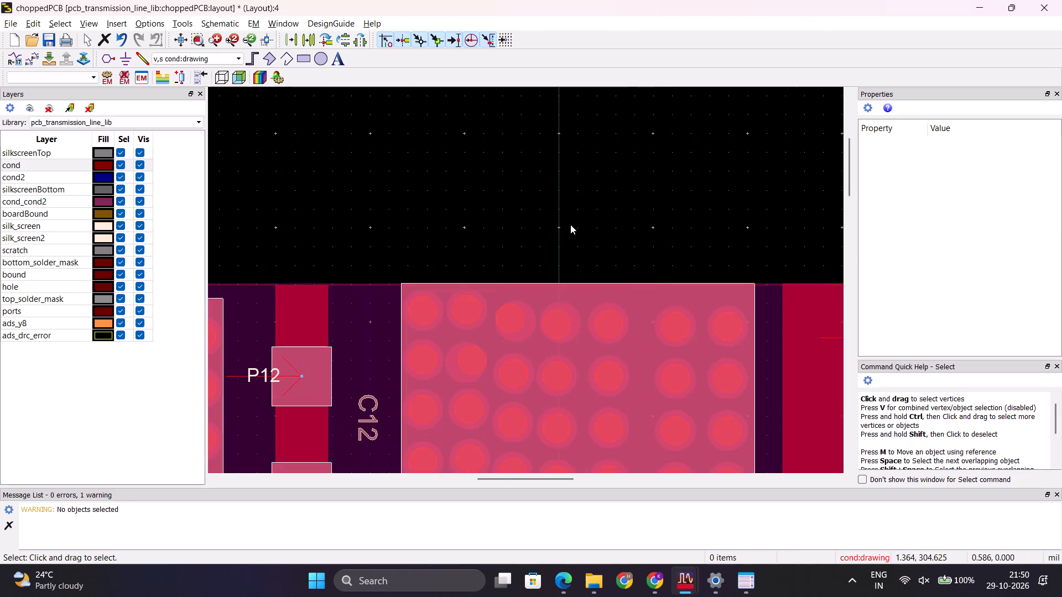
scroll(616, 274, down, 5)
scroll(528, 279, down, 3)
Move the two stacked holes in the central pad's second row onto the centre of their via pad, at about (-49.1, 228.0) mil.
scroll(531, 279, up, 5)
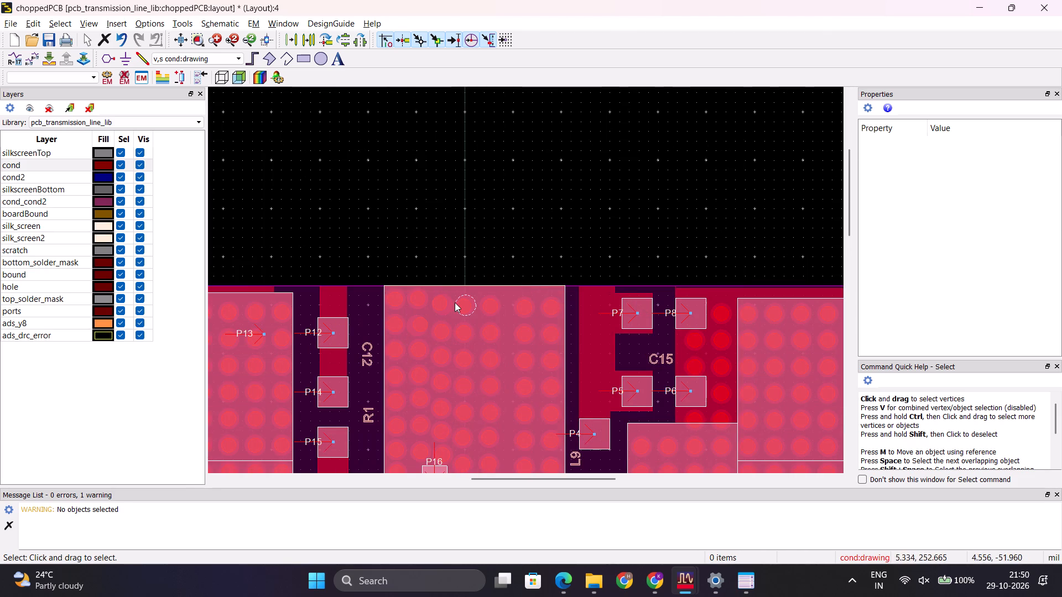
scroll(419, 337, up, 4)
drag(528, 252, 523, 254)
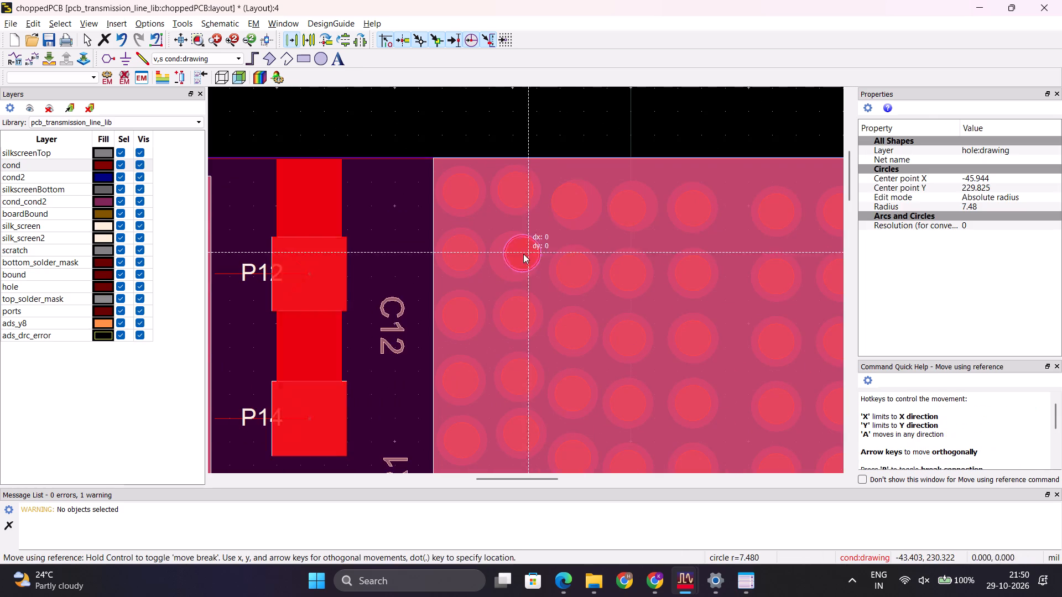
drag(523, 254, 513, 259)
scroll(524, 260, up, 7)
drag(465, 263, 490, 263)
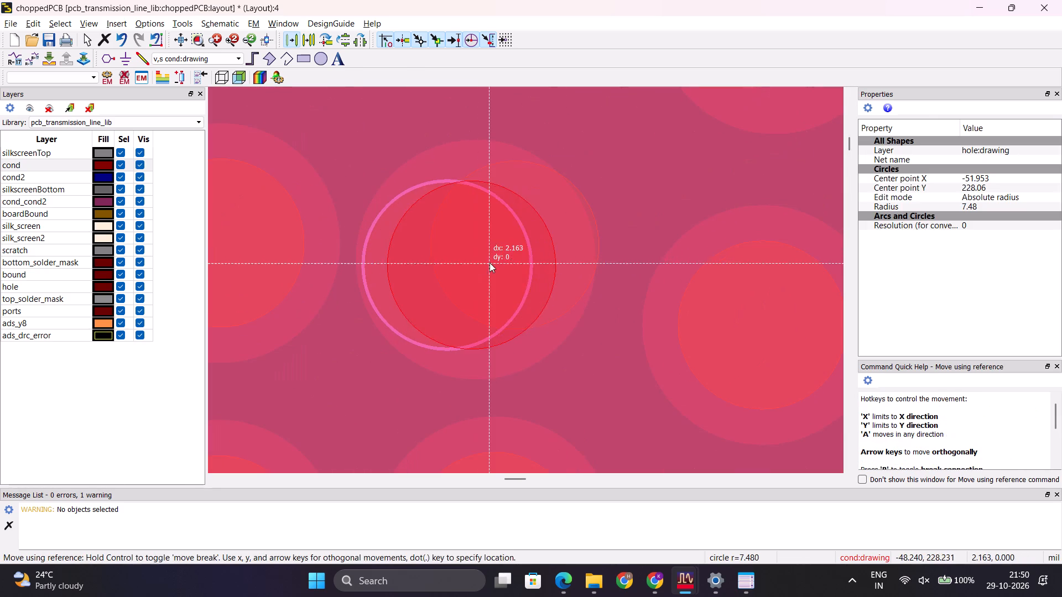
drag(490, 263, 493, 262)
click(561, 220)
drag(561, 220, 504, 243)
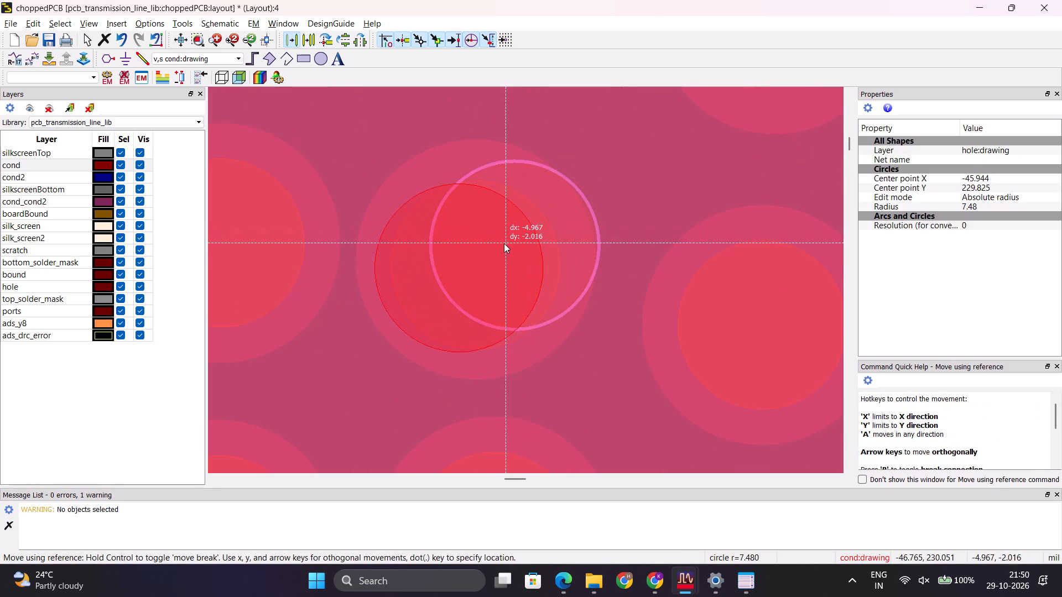
drag(504, 243, 538, 231)
drag(513, 249, 495, 258)
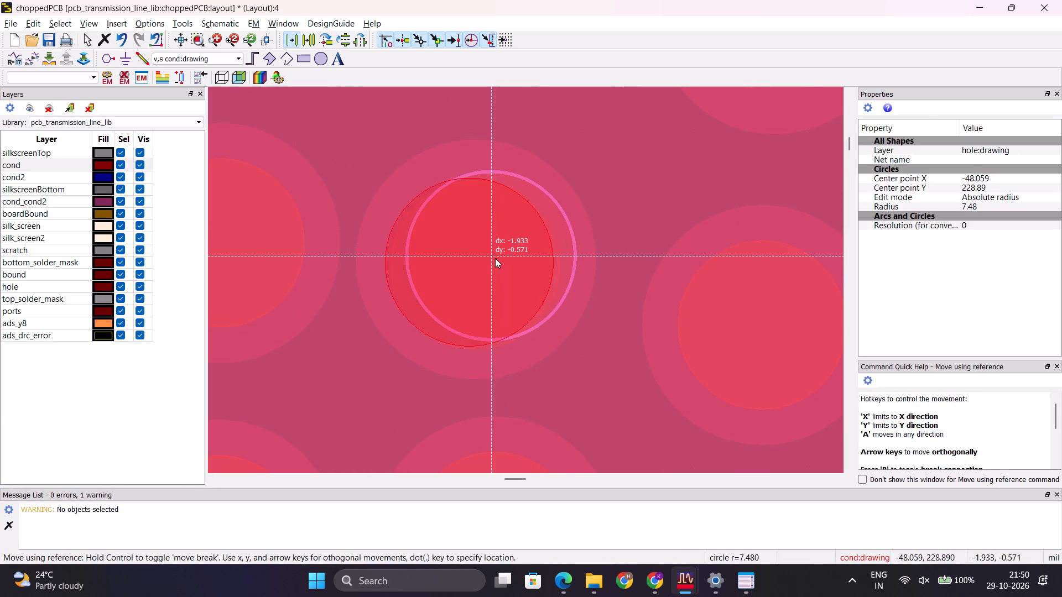
drag(495, 258, 501, 259)
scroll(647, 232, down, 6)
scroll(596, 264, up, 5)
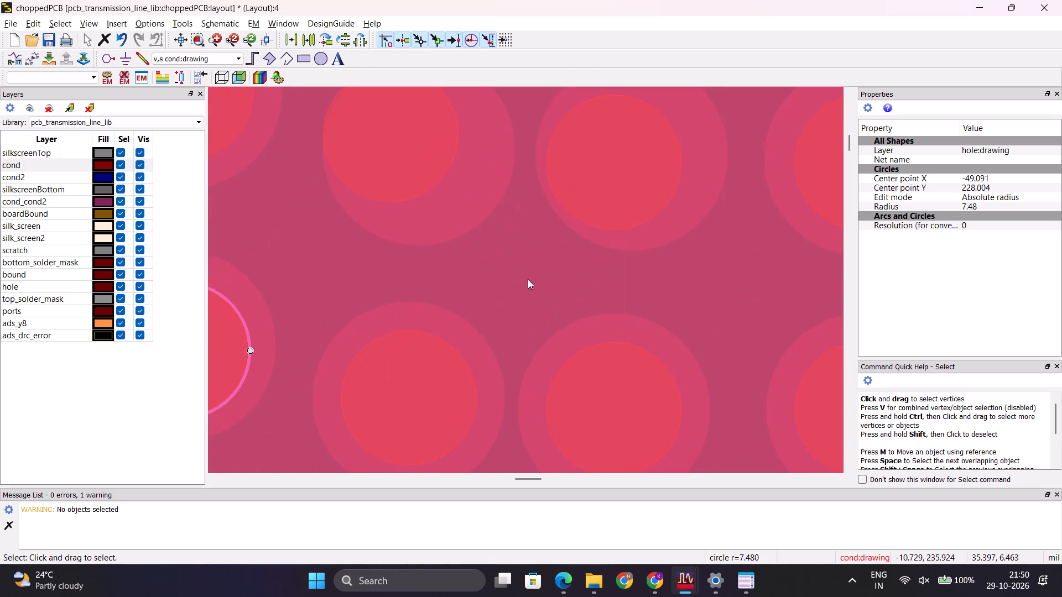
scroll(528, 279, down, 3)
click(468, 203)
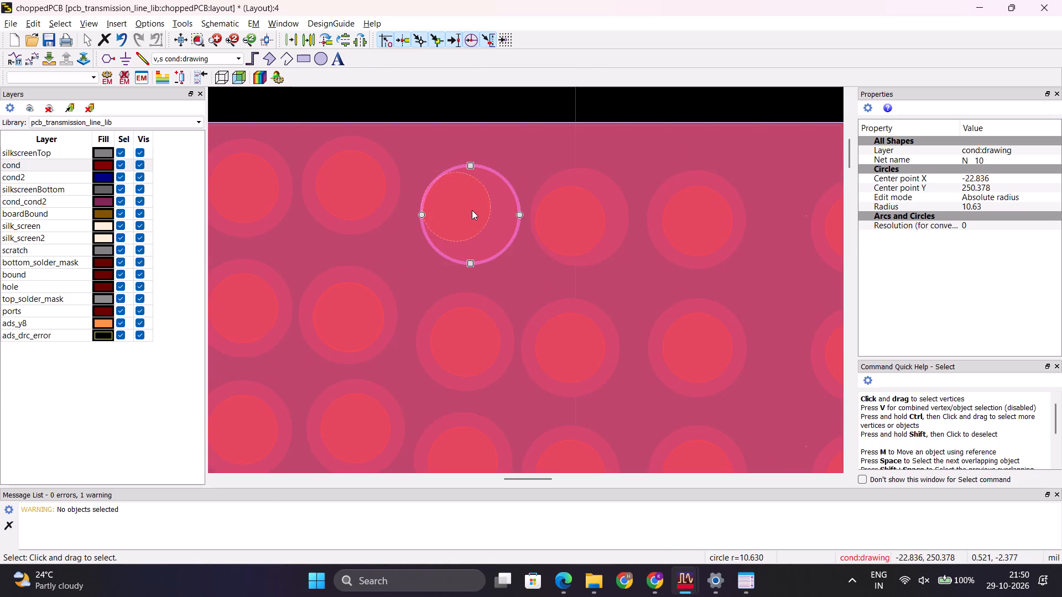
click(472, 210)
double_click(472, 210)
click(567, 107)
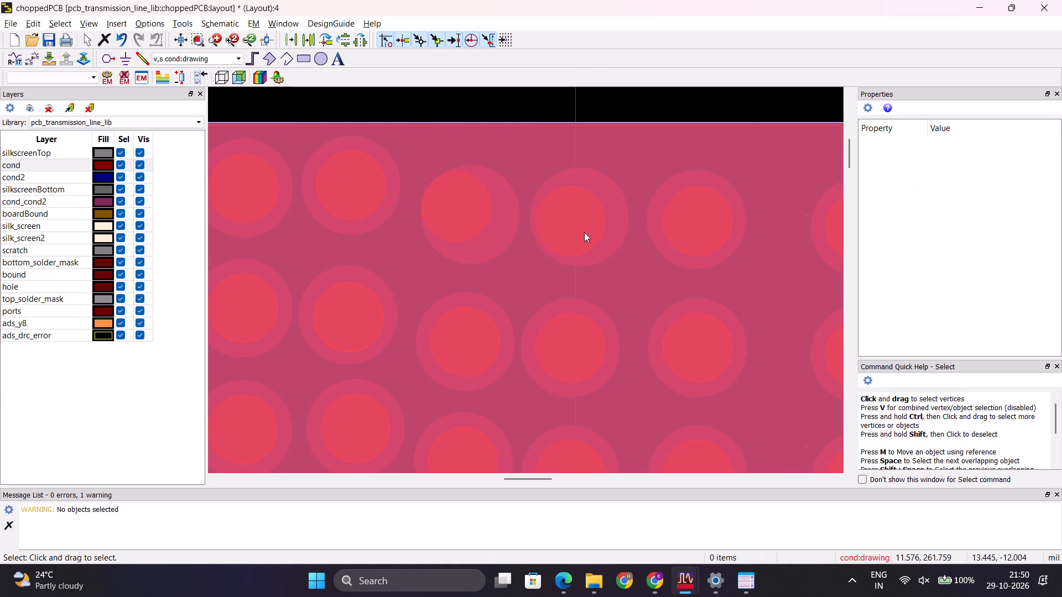
Examine the trimmed board edge above ports P13 and P12 for alignment between the layers.
scroll(637, 179, down, 6)
scroll(551, 317, down, 2)
scroll(476, 311, down, 2)
scroll(348, 301, up, 4)
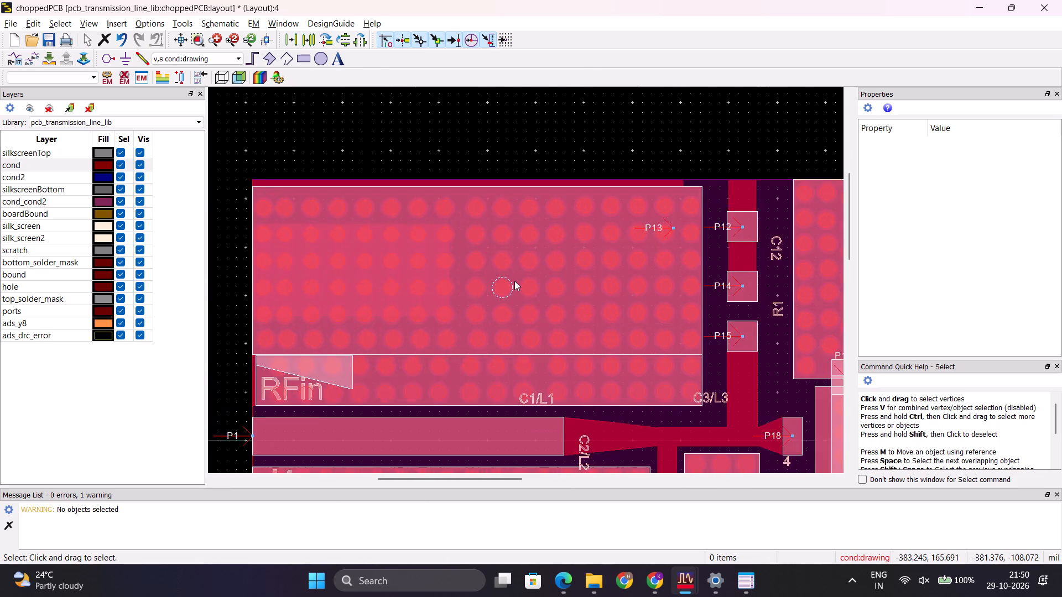
scroll(514, 281, down, 4)
scroll(515, 278, up, 3)
scroll(678, 190, up, 4)
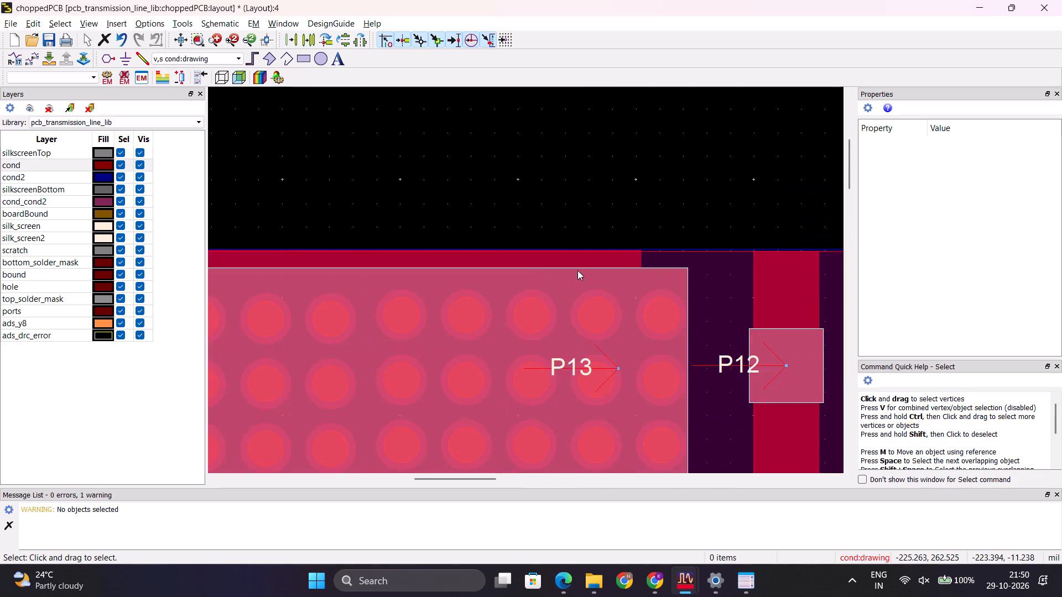
scroll(577, 270, up, 9)
scroll(678, 257, down, 3)
scroll(649, 229, up, 2)
scroll(582, 290, down, 9)
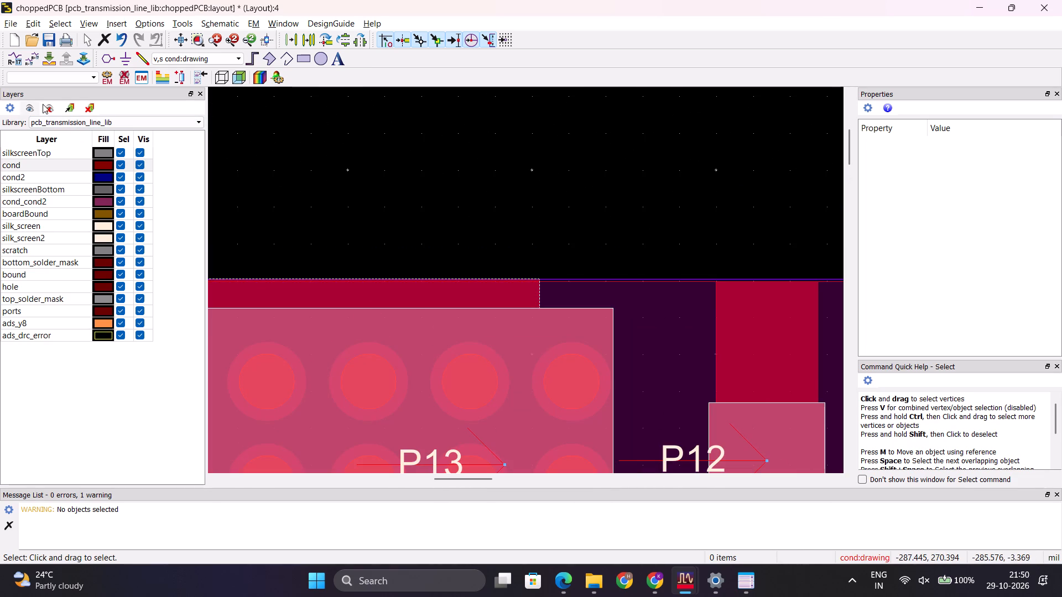
Make only the bound layer visible and selectable, hiding cond and all other layers.
click(44, 104)
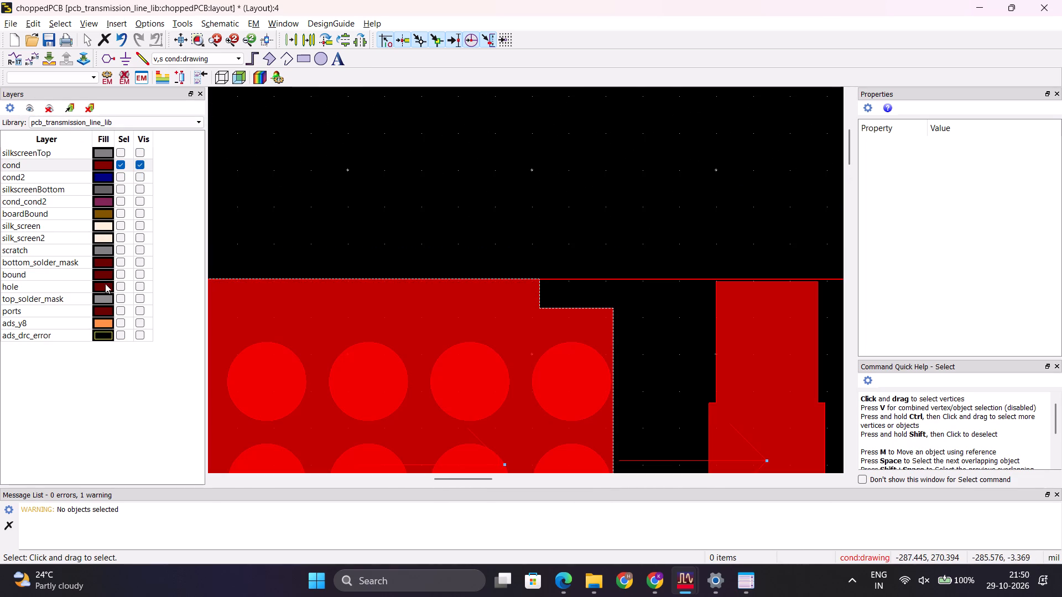
click(118, 270)
click(119, 164)
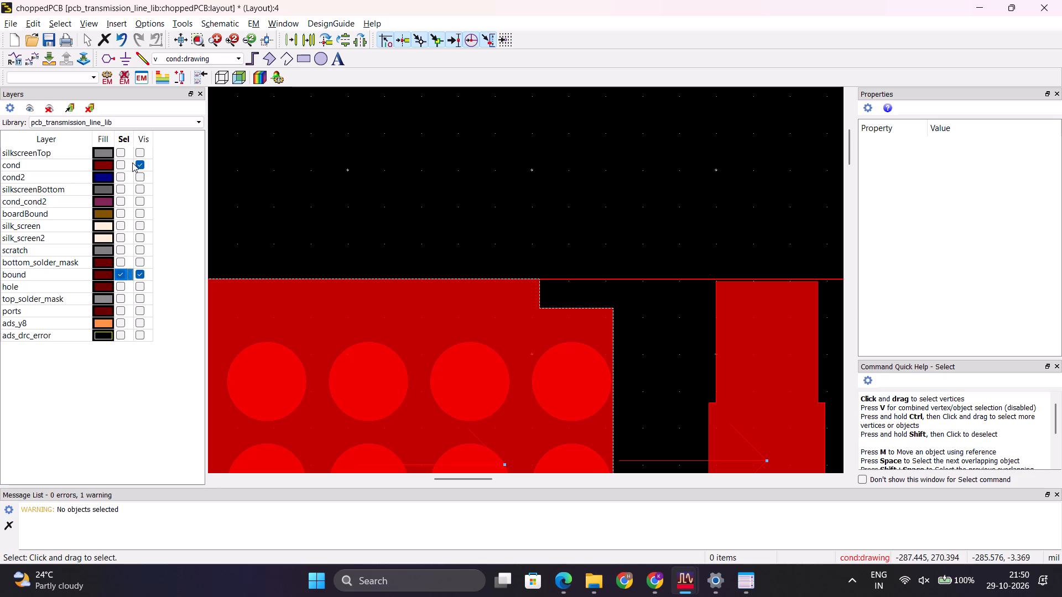
click(140, 163)
Inspect the left, bottom and right board outline lines on the bound layer.
scroll(432, 258, down, 7)
scroll(532, 284, down, 6)
scroll(525, 280, up, 3)
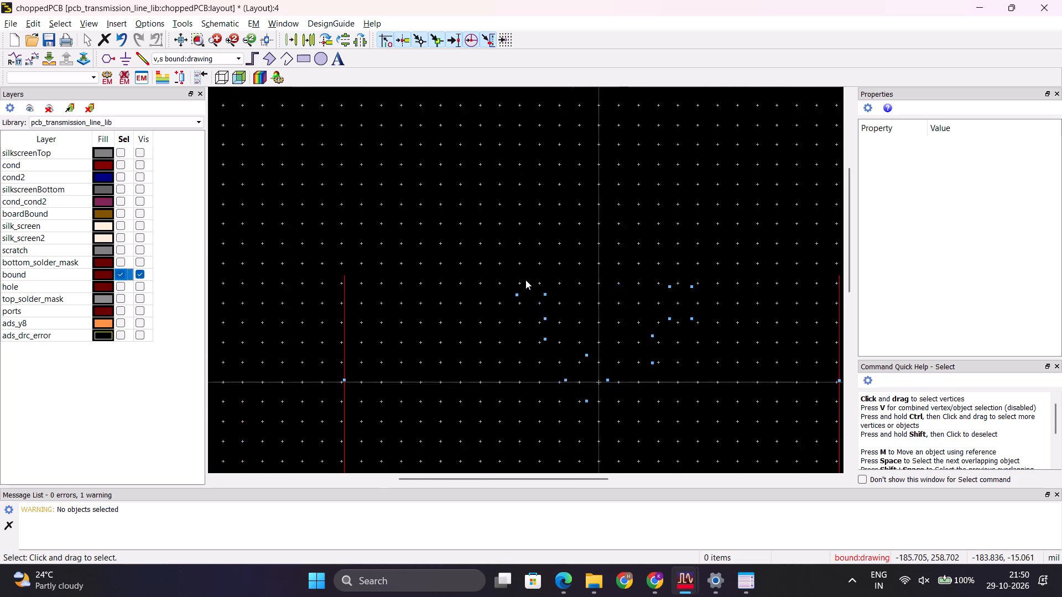
scroll(525, 280, up, 2)
scroll(525, 280, down, 4)
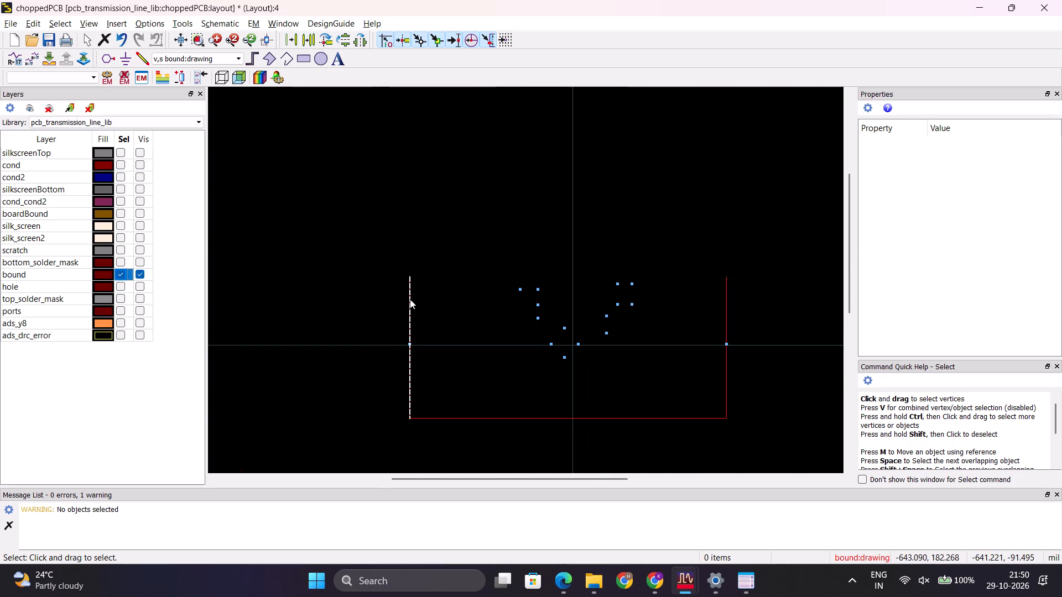
click(410, 299)
click(501, 417)
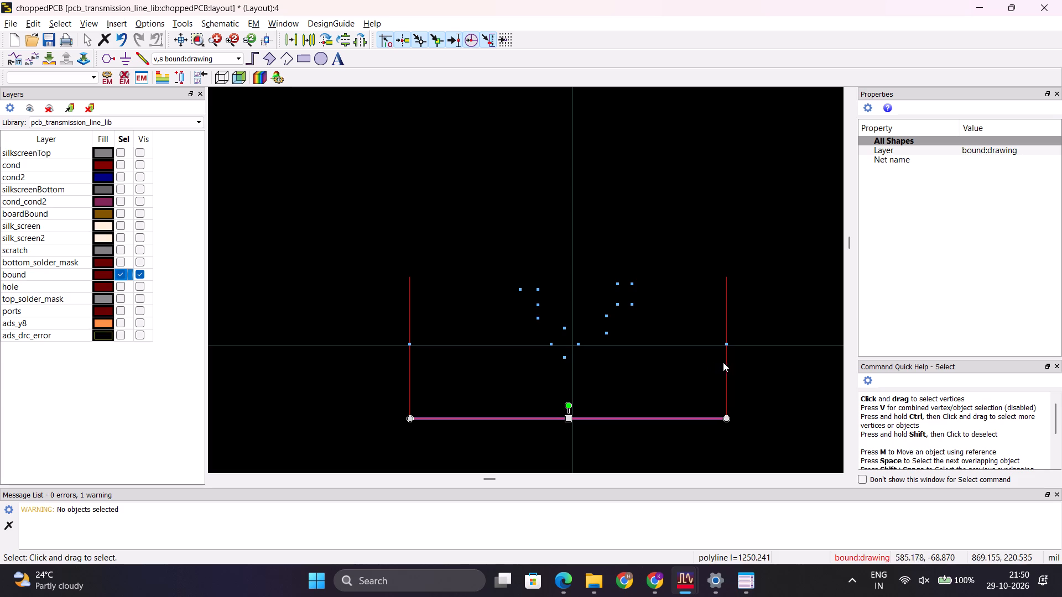
click(726, 362)
click(512, 219)
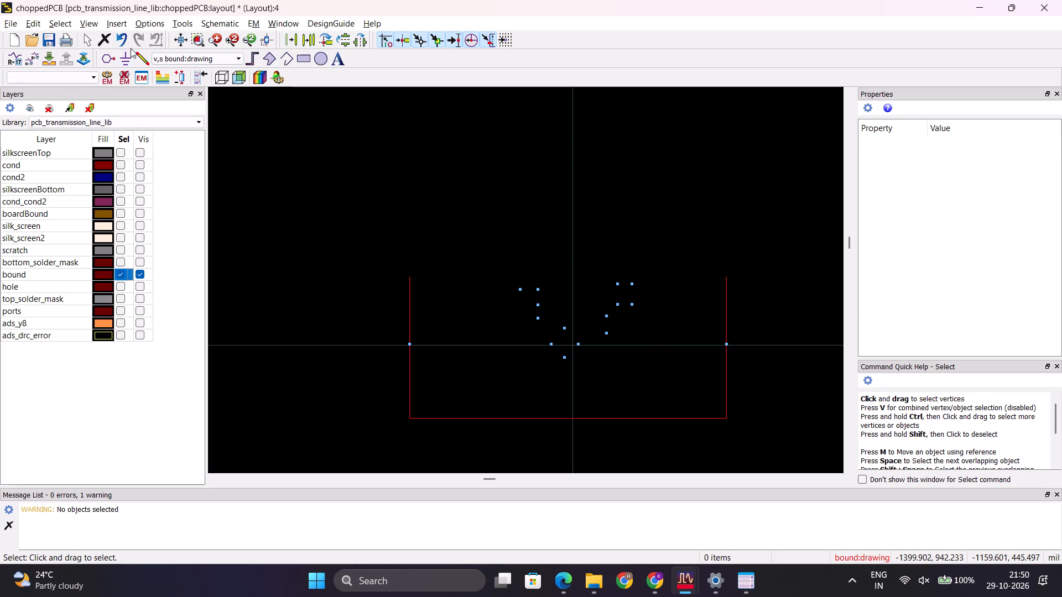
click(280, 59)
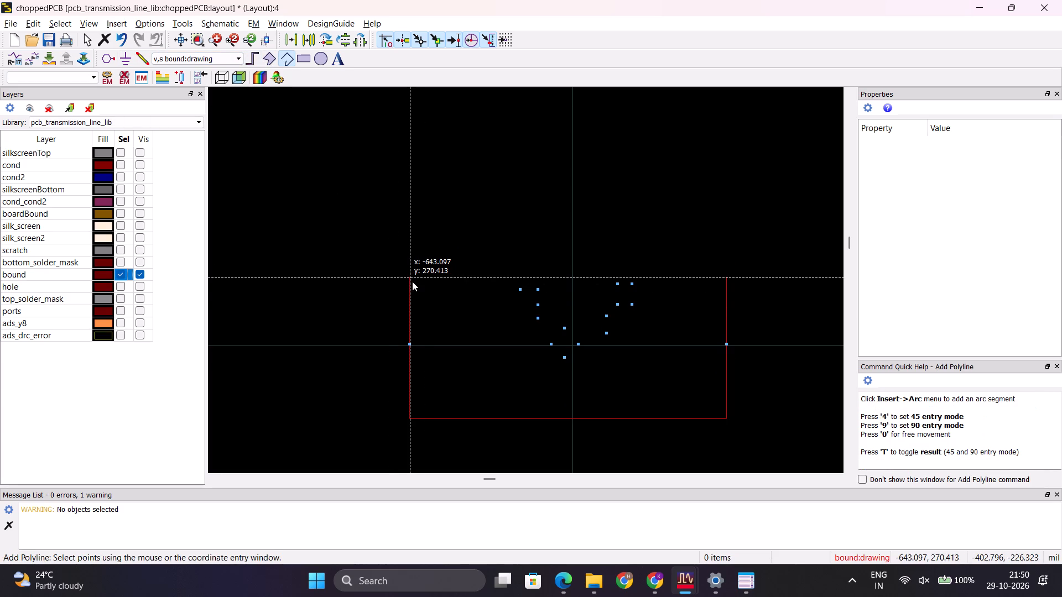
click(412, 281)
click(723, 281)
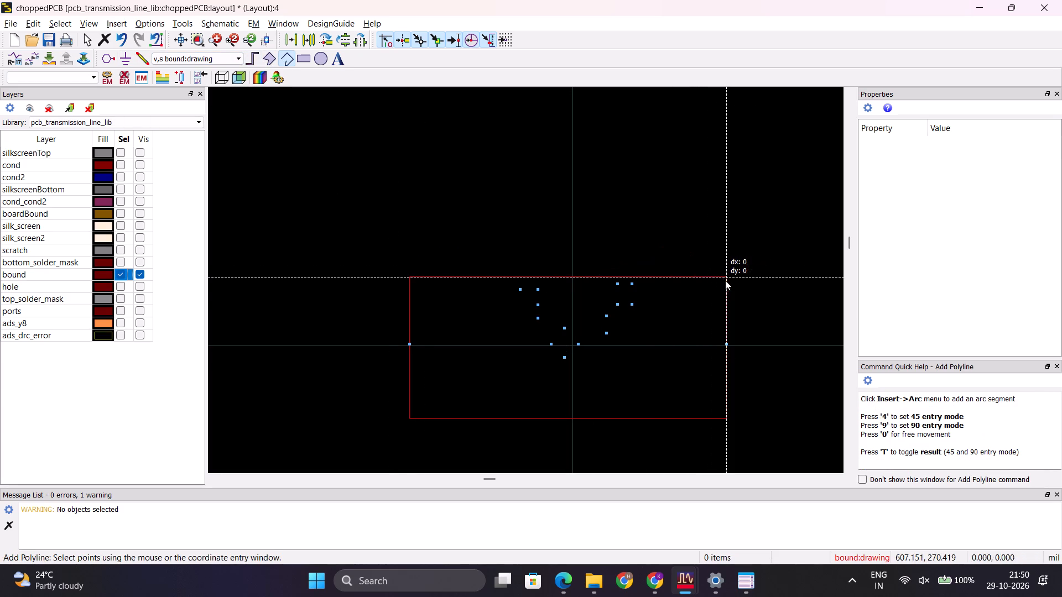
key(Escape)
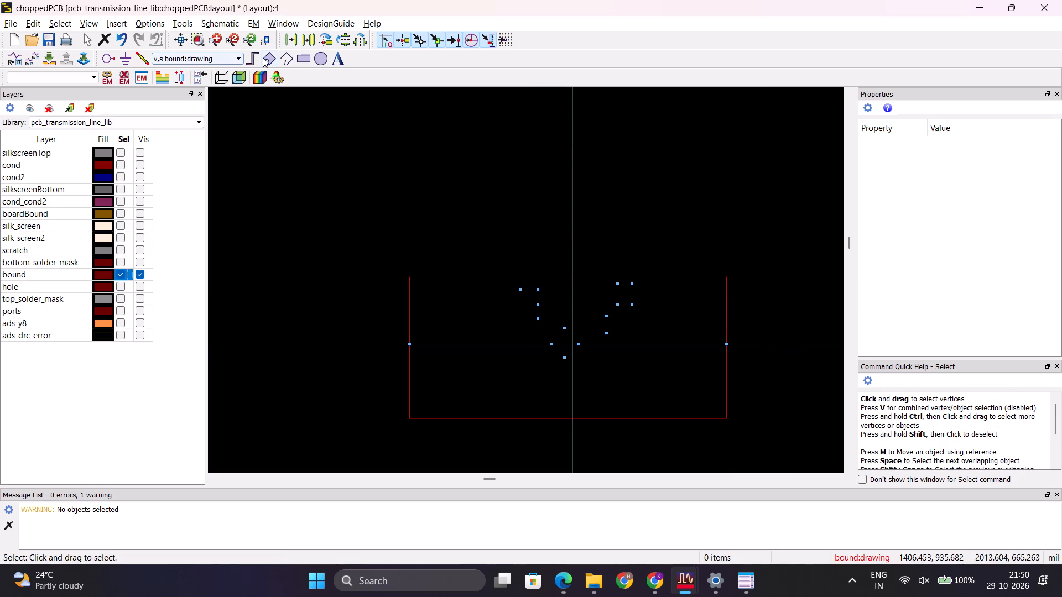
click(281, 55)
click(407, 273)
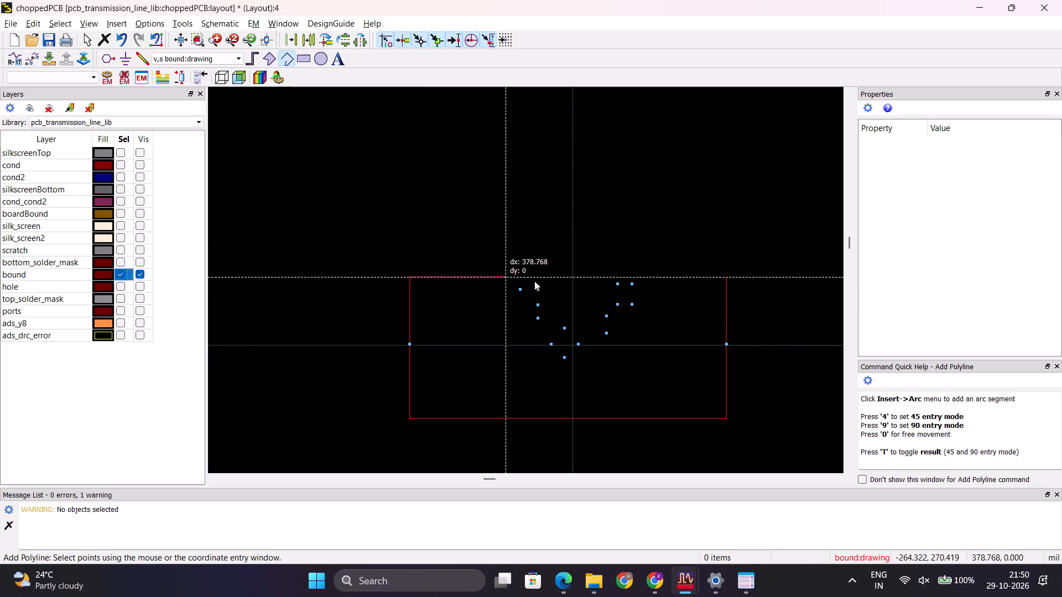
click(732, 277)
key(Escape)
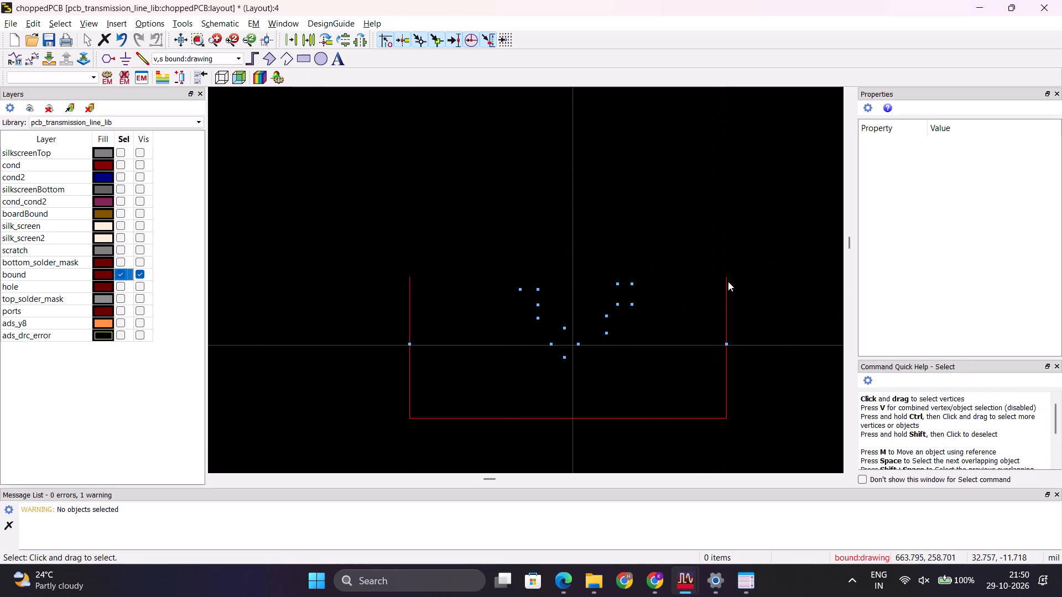
Close the board outline on the bound layer with a horizontal polyline about 1250 mil long at y = 270.4 mil, joining both side lines.
click(282, 56)
scroll(332, 182, up, 4)
scroll(597, 396, down, 3)
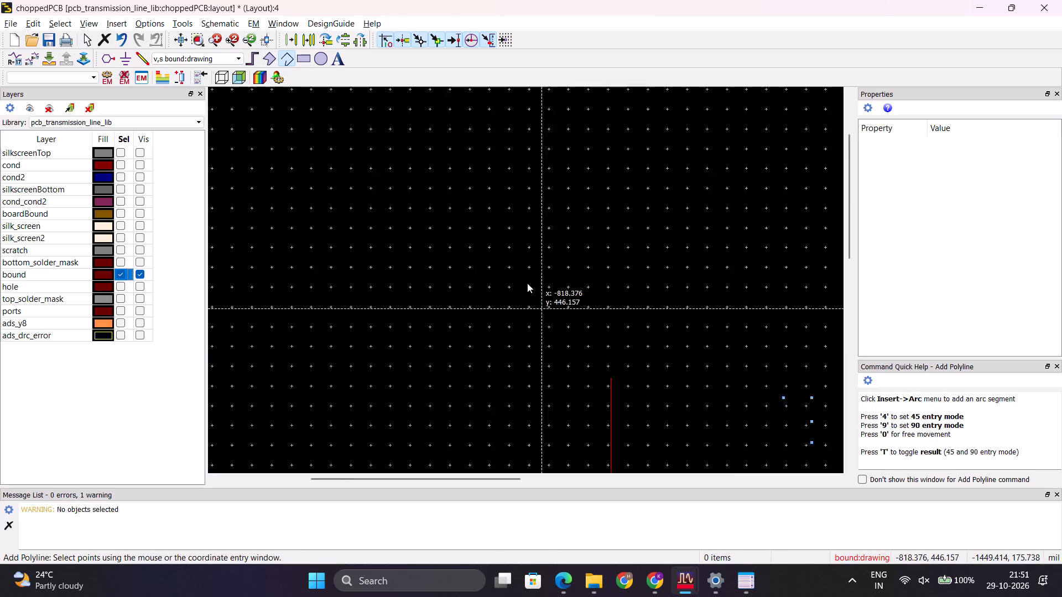
scroll(527, 283, down, 2)
click(566, 317)
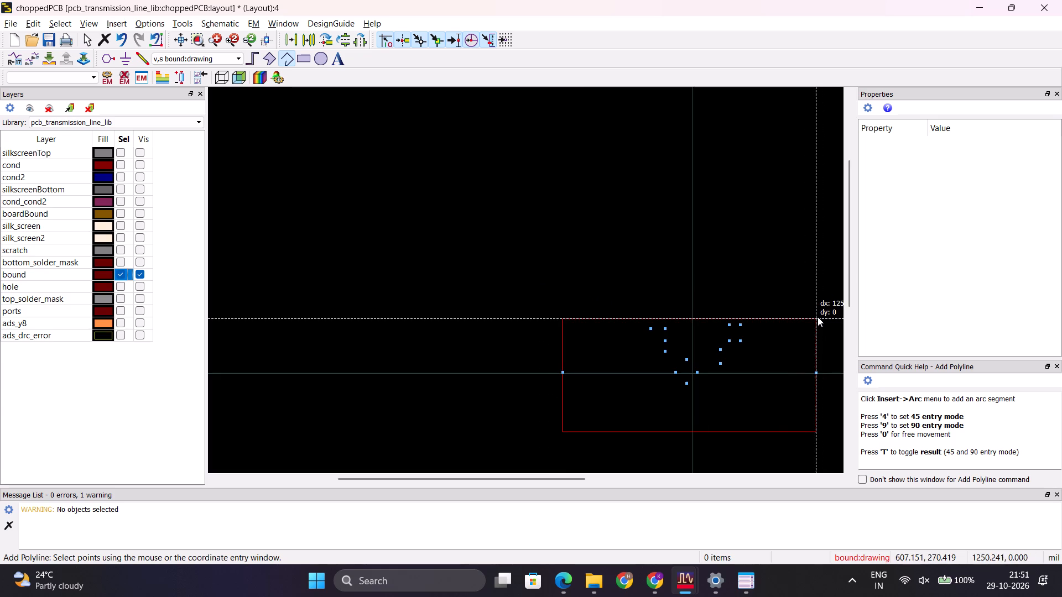
double_click(816, 317)
key(Escape)
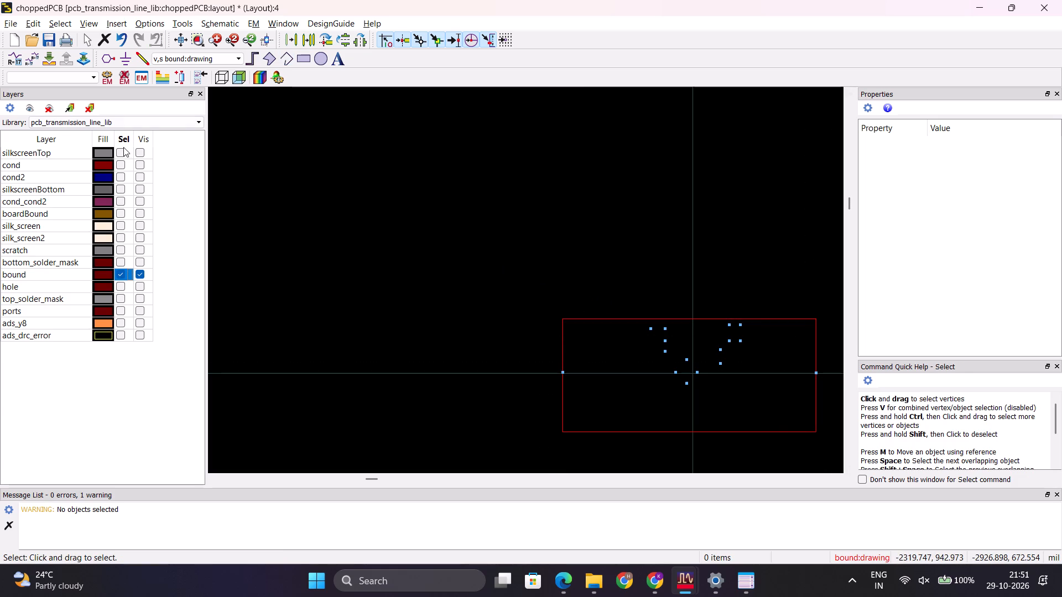
Show all layers to check the board against the closed outline.
click(36, 108)
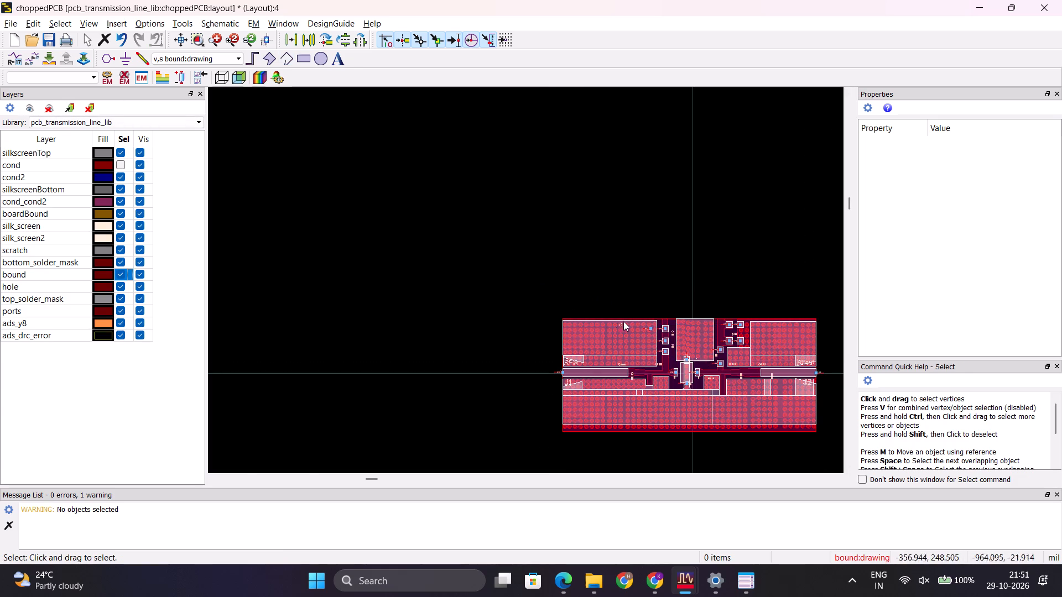
scroll(623, 321, up, 5)
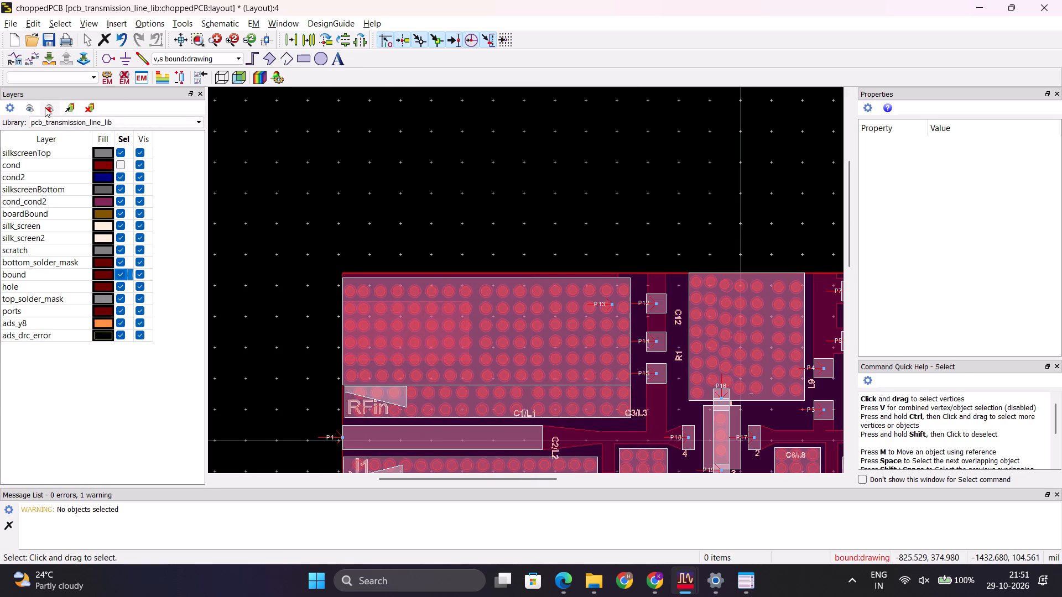
Isolate the bound layer again, making it the only visible and selectable layer.
click(45, 107)
click(45, 107)
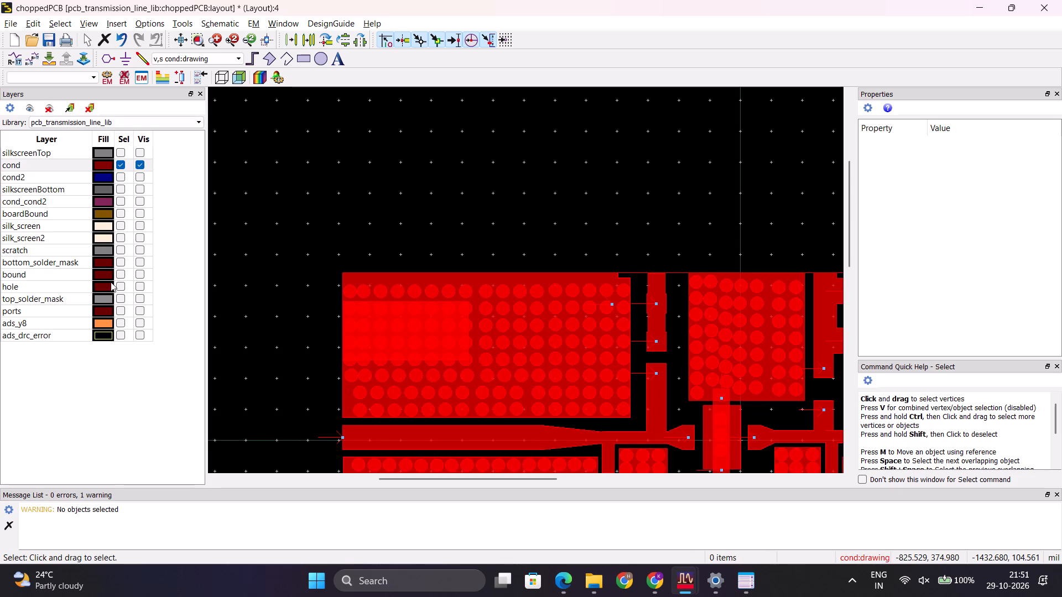
click(142, 272)
click(121, 272)
click(123, 276)
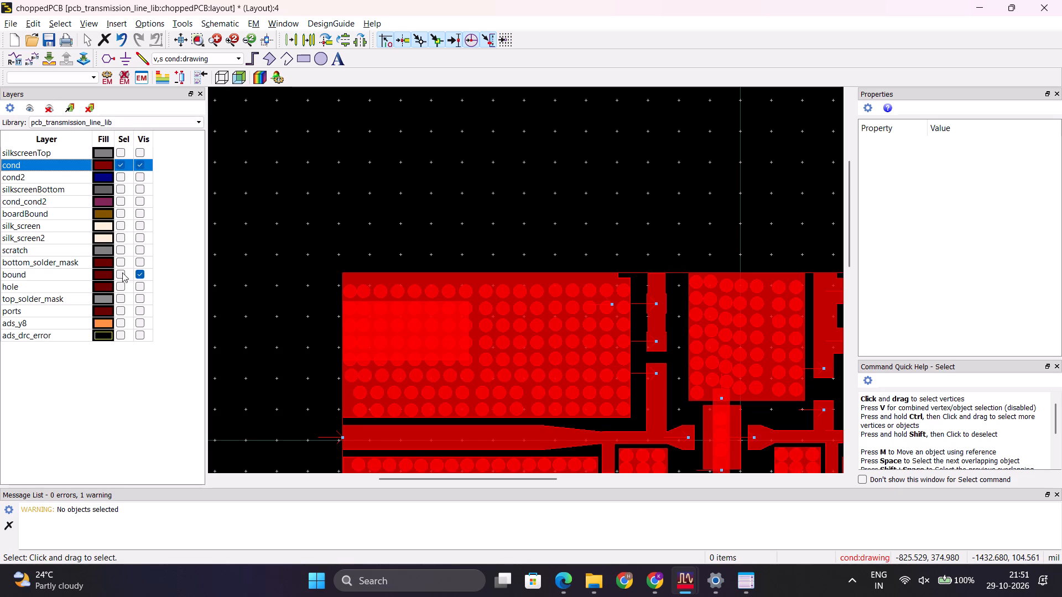
click(119, 166)
click(140, 167)
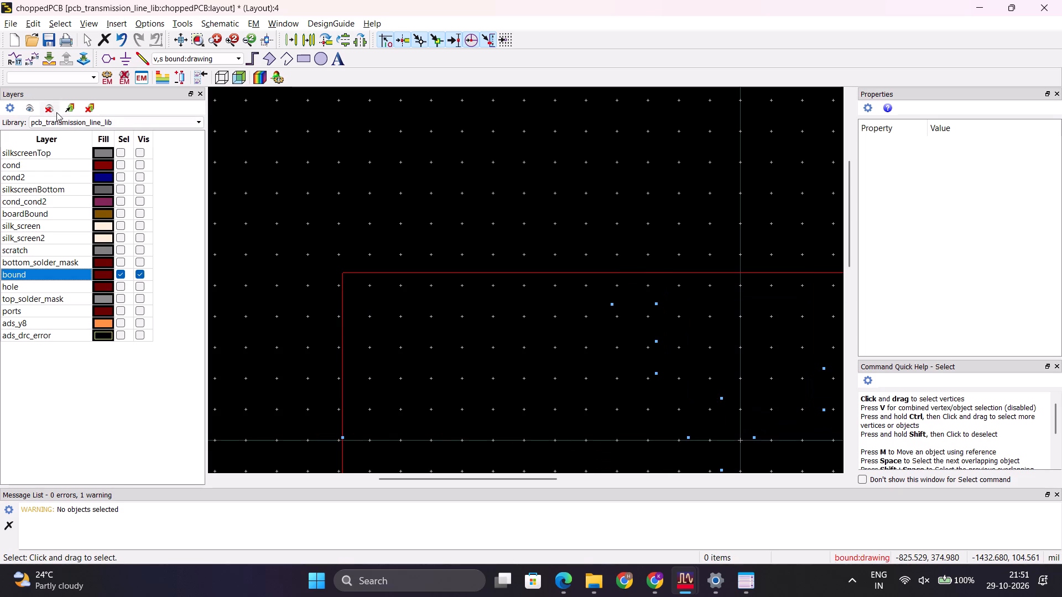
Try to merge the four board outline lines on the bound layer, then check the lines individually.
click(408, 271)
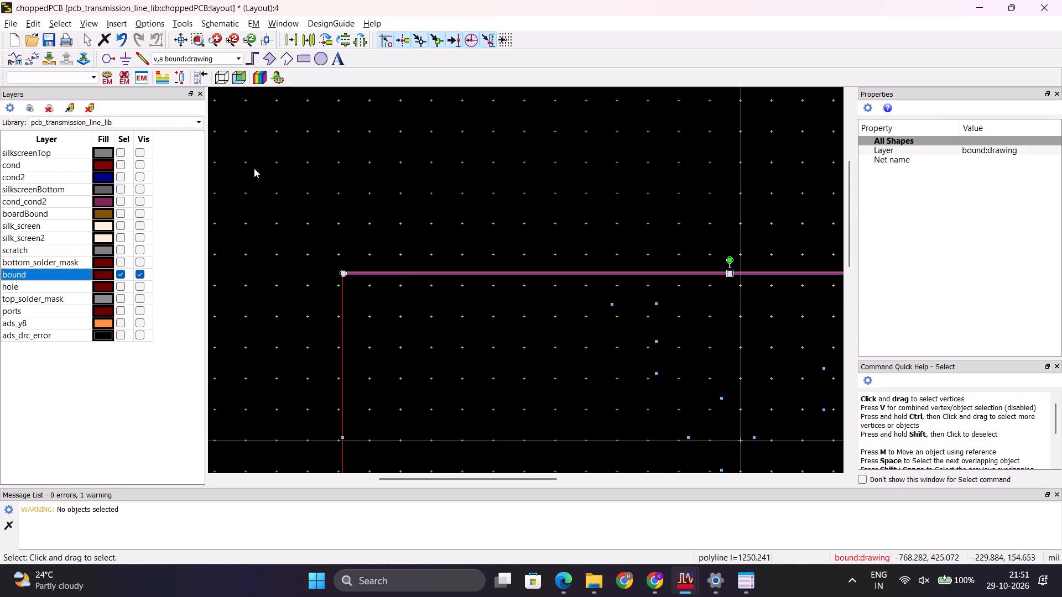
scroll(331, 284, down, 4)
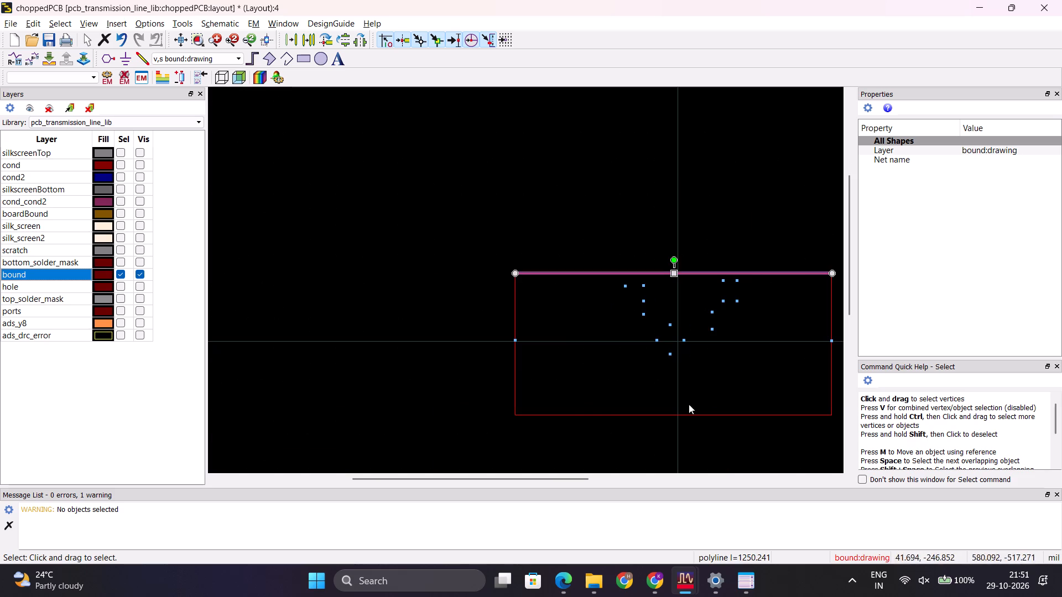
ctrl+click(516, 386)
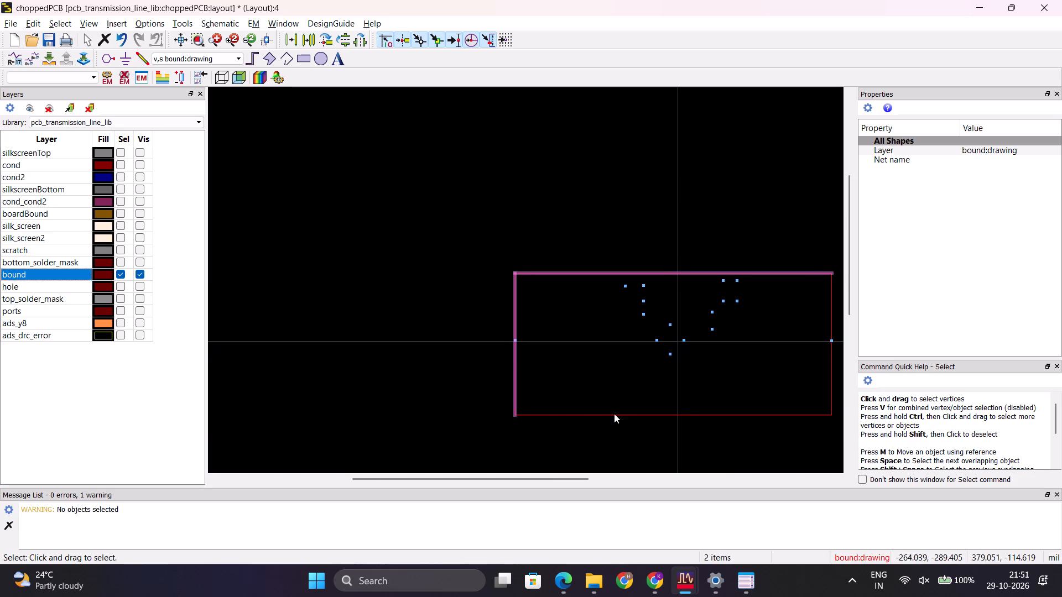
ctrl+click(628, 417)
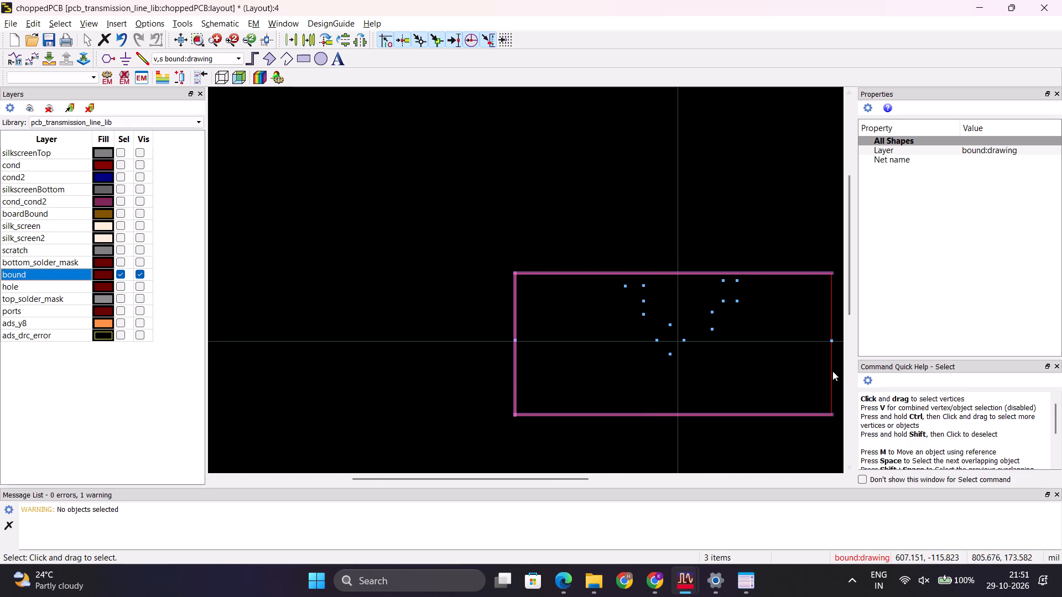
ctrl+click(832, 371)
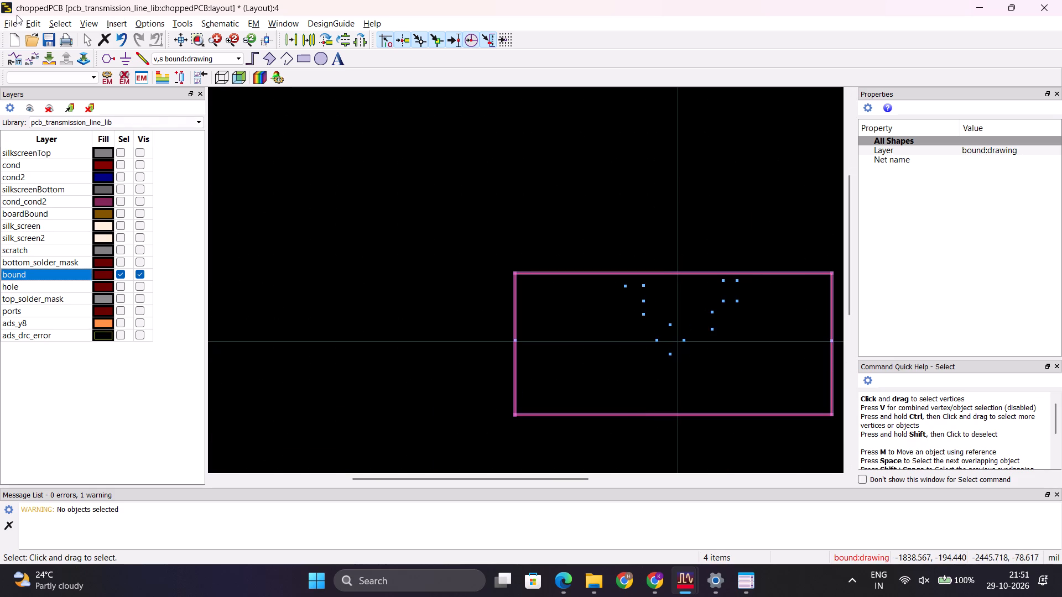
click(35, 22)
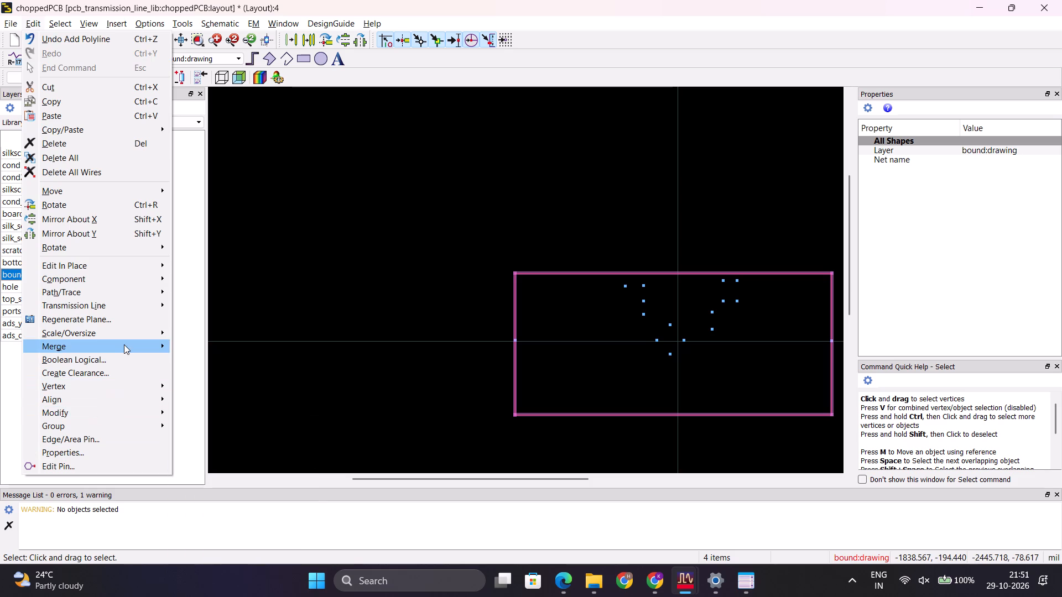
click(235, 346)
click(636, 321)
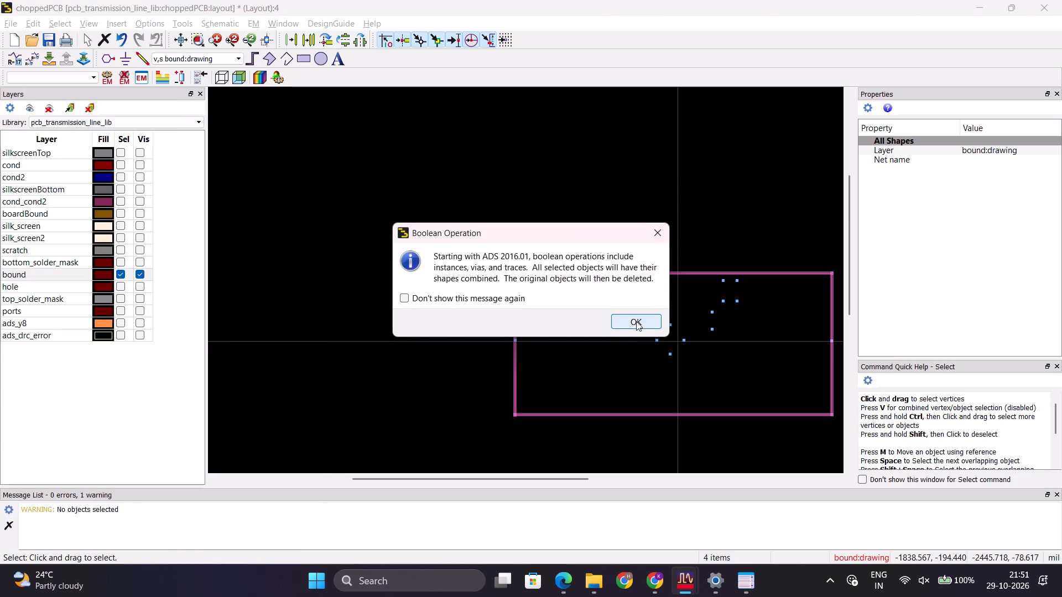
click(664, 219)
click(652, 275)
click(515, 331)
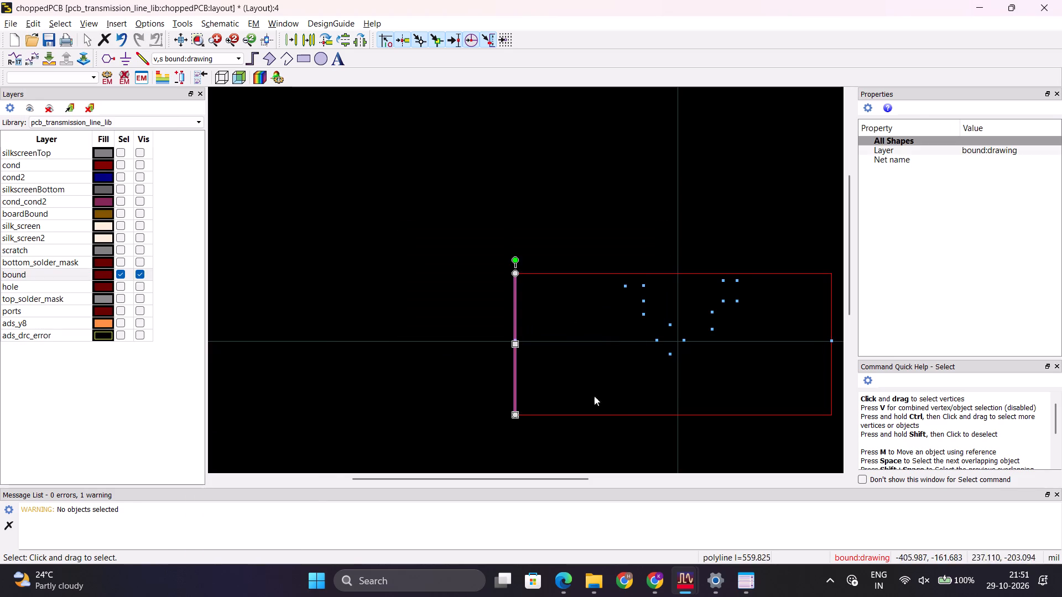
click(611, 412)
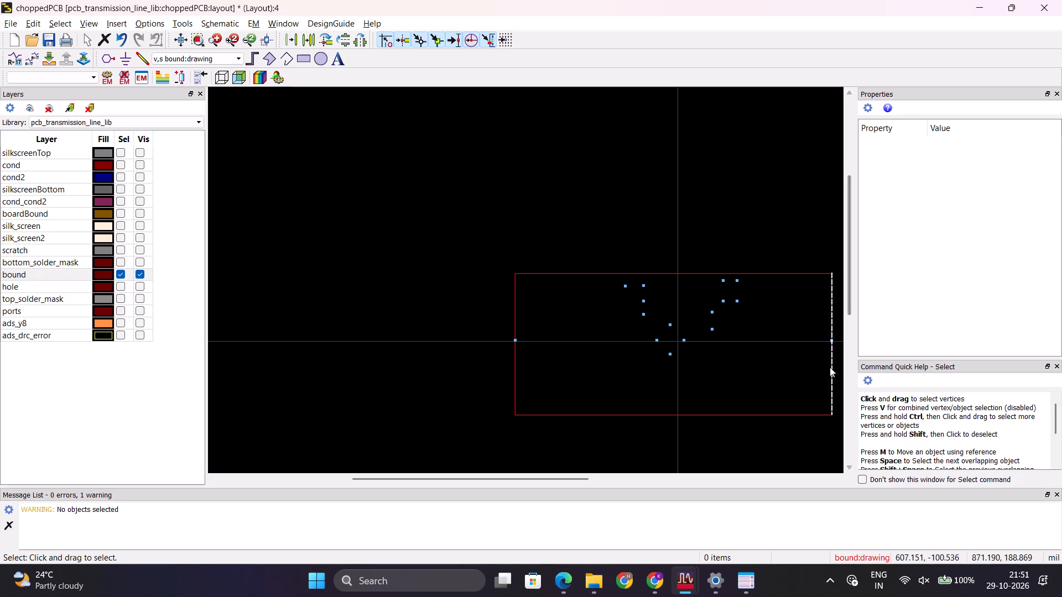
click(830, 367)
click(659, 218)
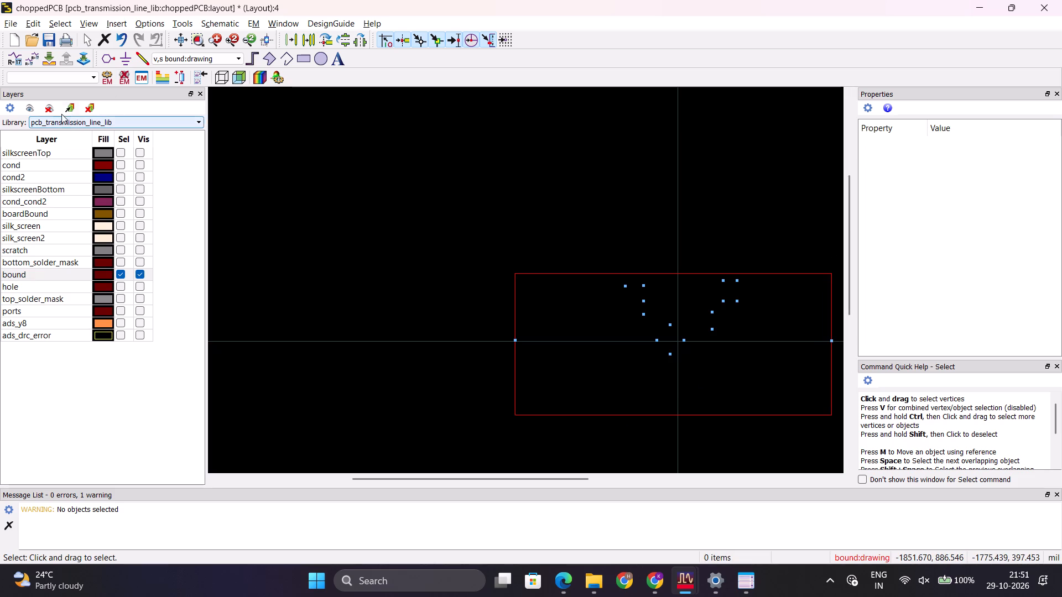
Show the cond layer together with bound and examine the copper's upper edge against the closing outline line.
click(139, 164)
scroll(576, 261, up, 8)
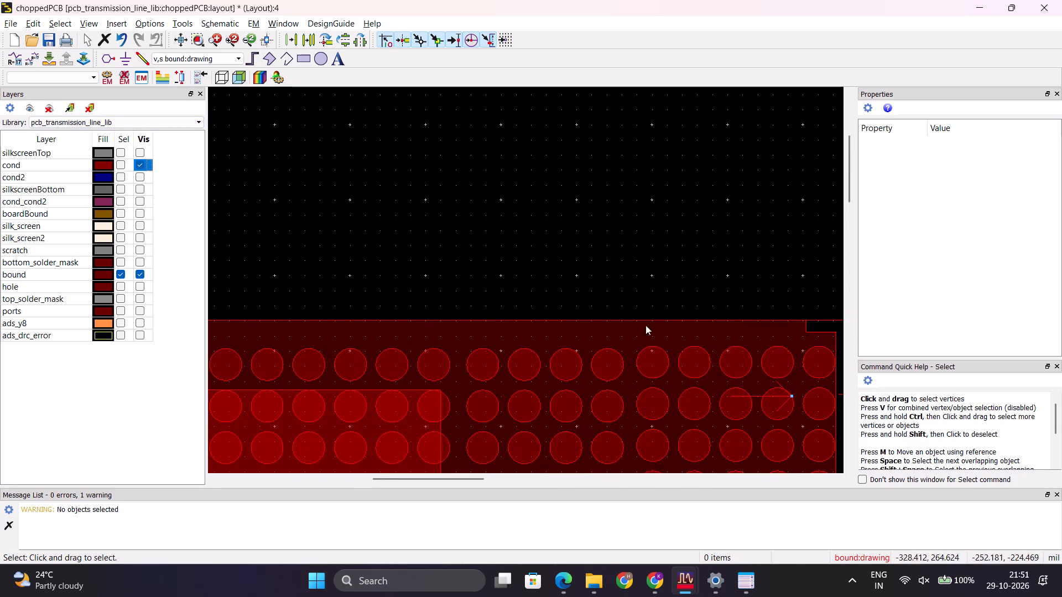
scroll(741, 321, down, 2)
click(626, 290)
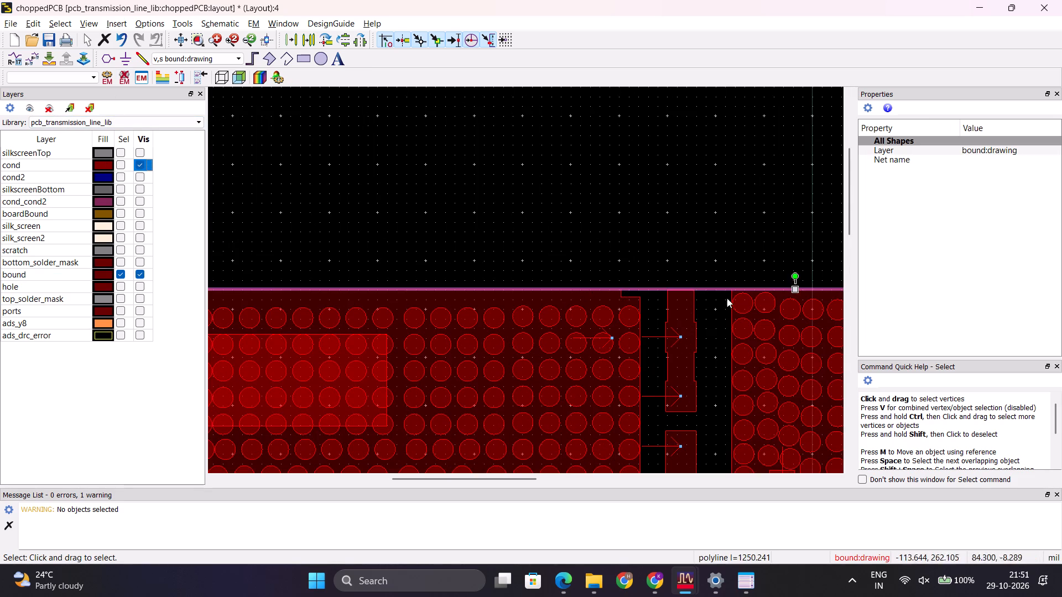
scroll(727, 298, up, 5)
scroll(532, 280, up, 3)
click(496, 168)
scroll(550, 250, down, 4)
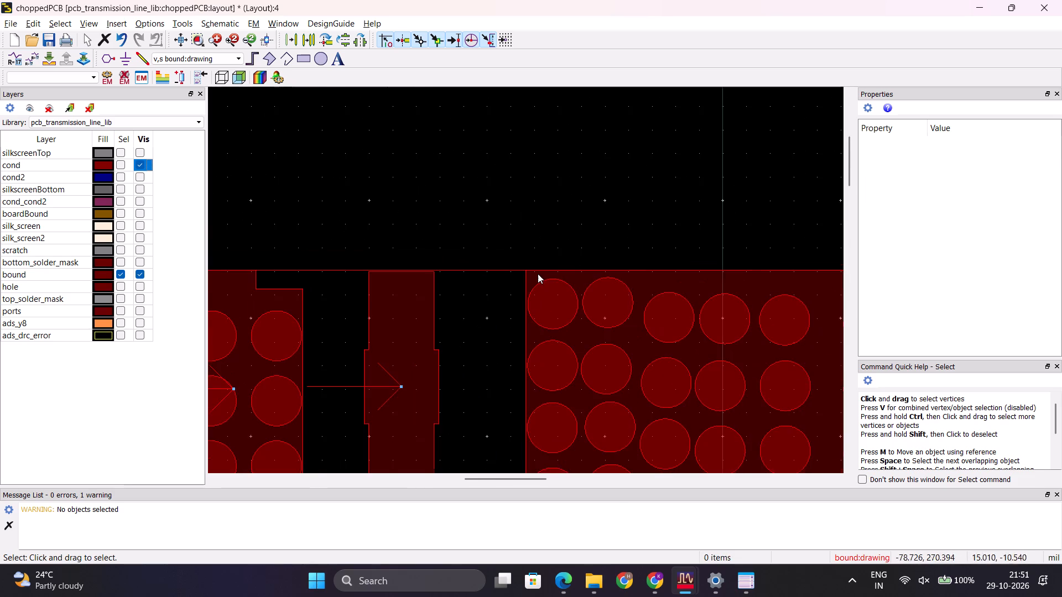
scroll(642, 245, down, 3)
scroll(612, 285, down, 4)
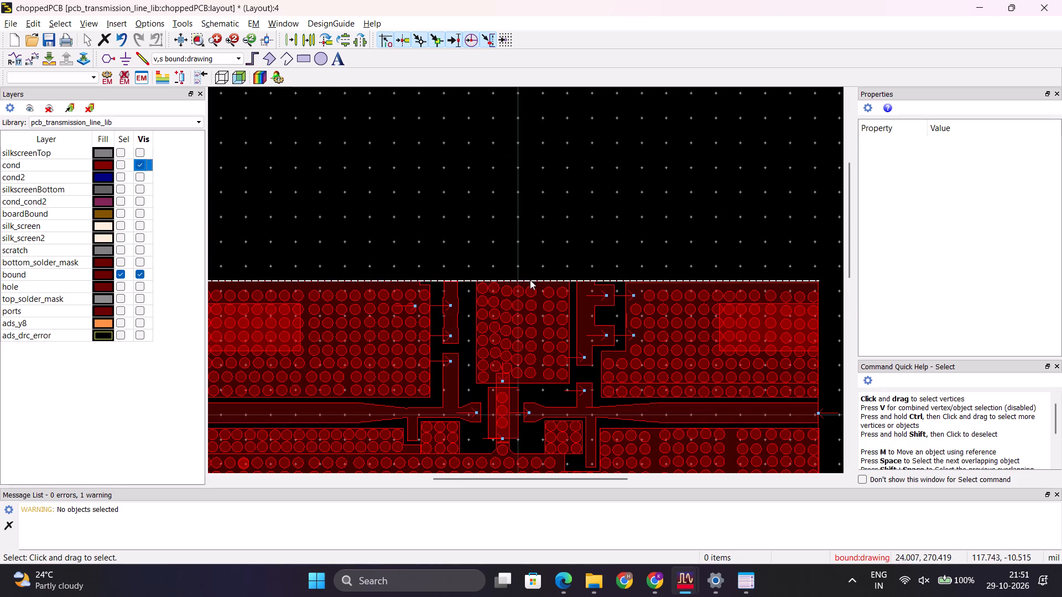
scroll(742, 278, up, 3)
scroll(563, 284, up, 2)
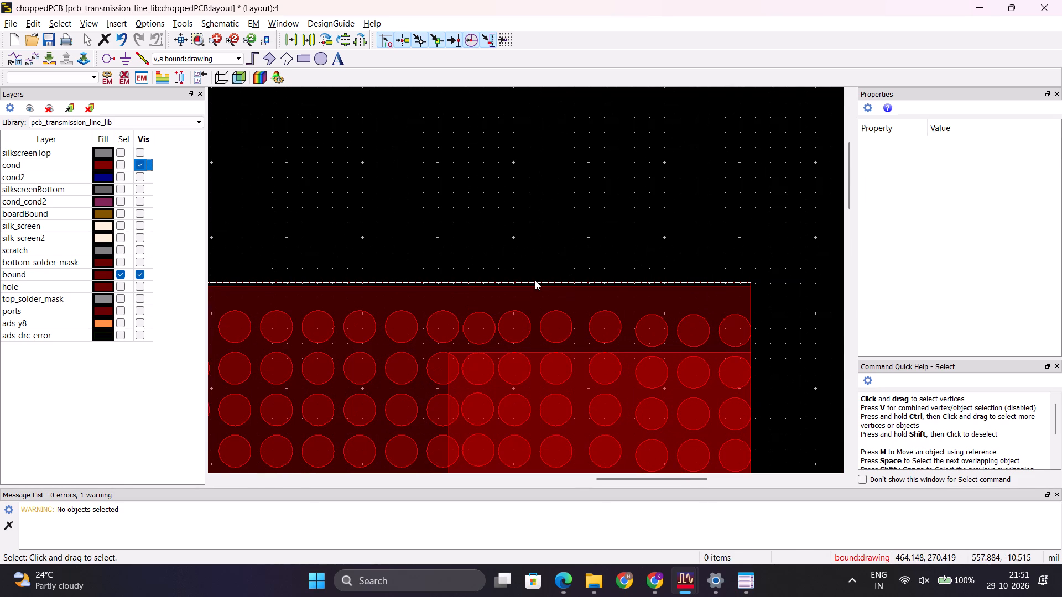
click(535, 280)
click(544, 236)
scroll(389, 262, down, 6)
scroll(357, 264, up, 3)
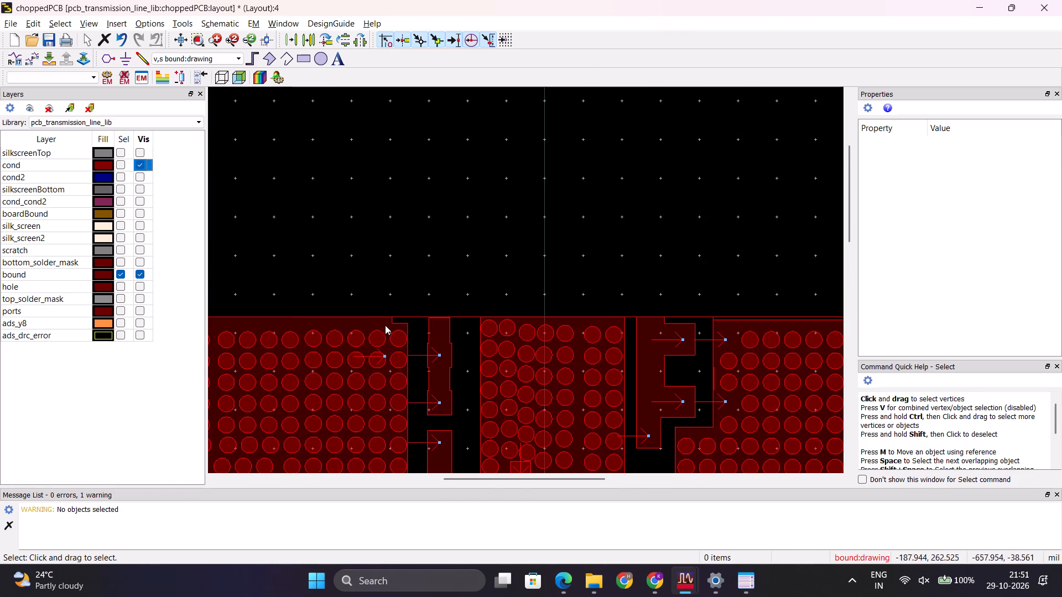
scroll(318, 328, down, 3)
scroll(476, 276, up, 4)
scroll(513, 279, down, 3)
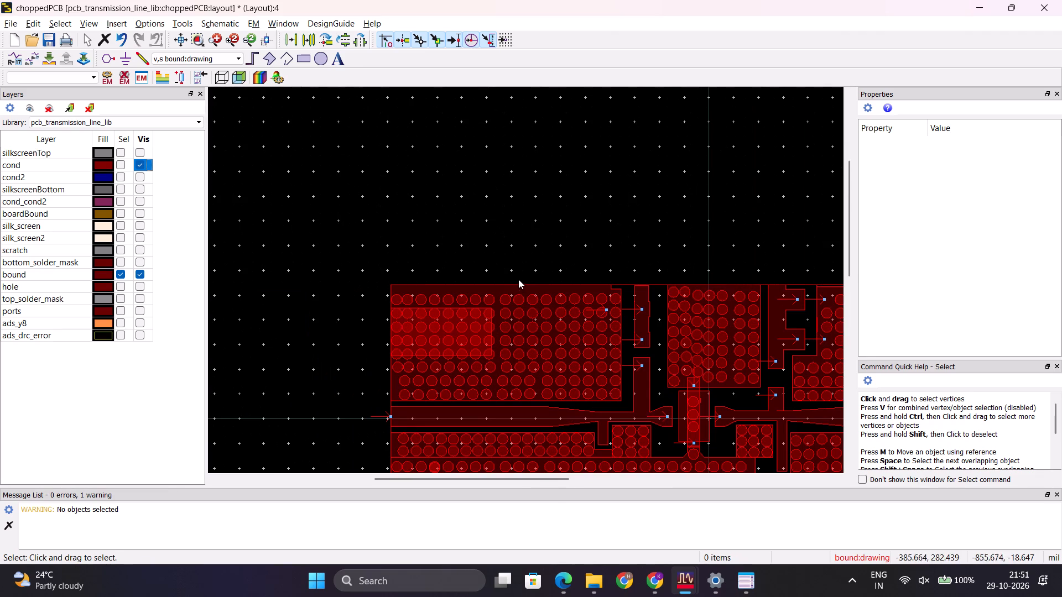
Show all layers and examine how their upper edges line up with the closing outline line.
click(24, 107)
click(124, 165)
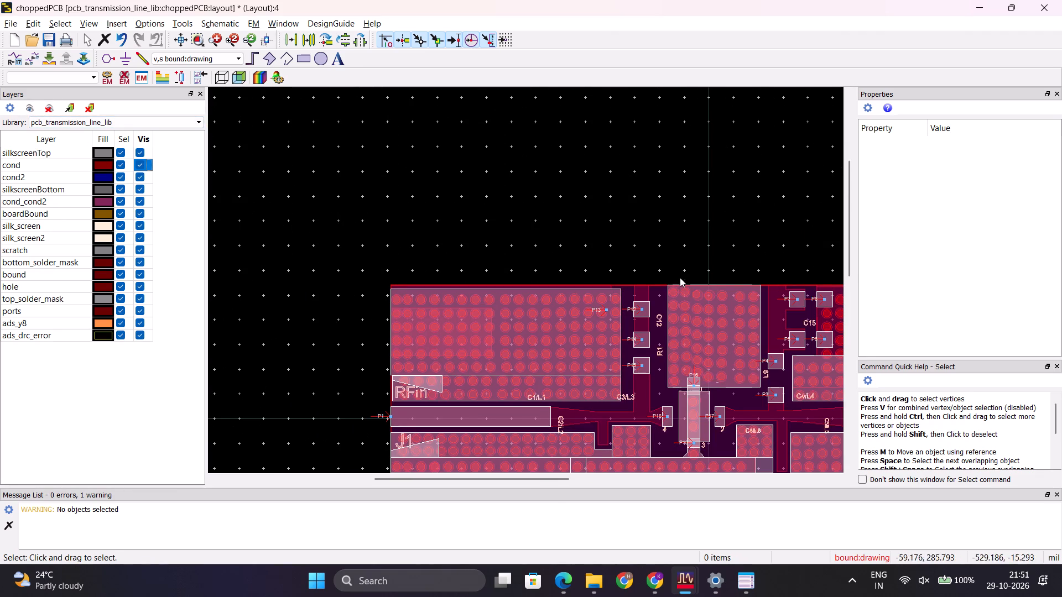
scroll(647, 272, up, 6)
click(549, 327)
scroll(563, 321, down, 2)
scroll(535, 290, up, 14)
scroll(524, 286, down, 2)
scroll(525, 290, up, 8)
scroll(525, 280, down, 2)
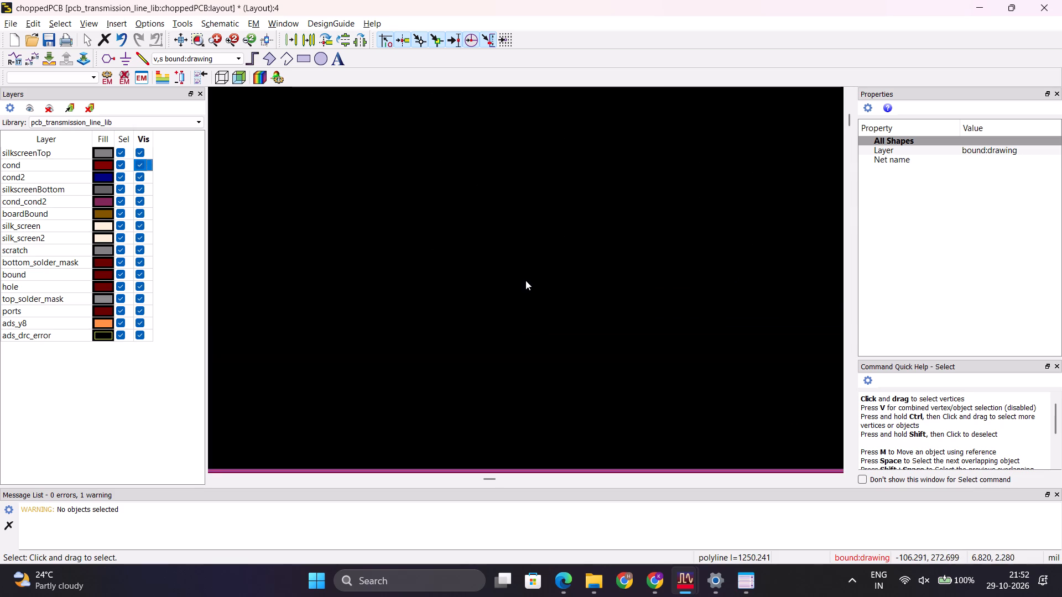
scroll(525, 280, down, 3)
scroll(542, 366, up, 6)
scroll(518, 251, up, 8)
scroll(483, 205, down, 1)
scroll(504, 242, up, 5)
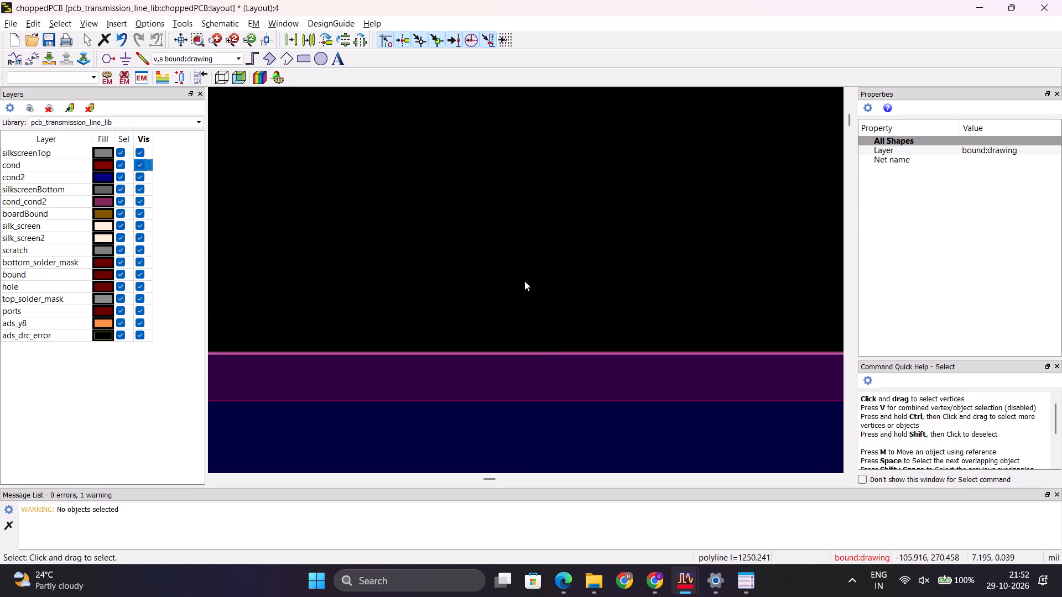
scroll(557, 351, up, 3)
scroll(529, 289, down, 14)
scroll(525, 280, down, 8)
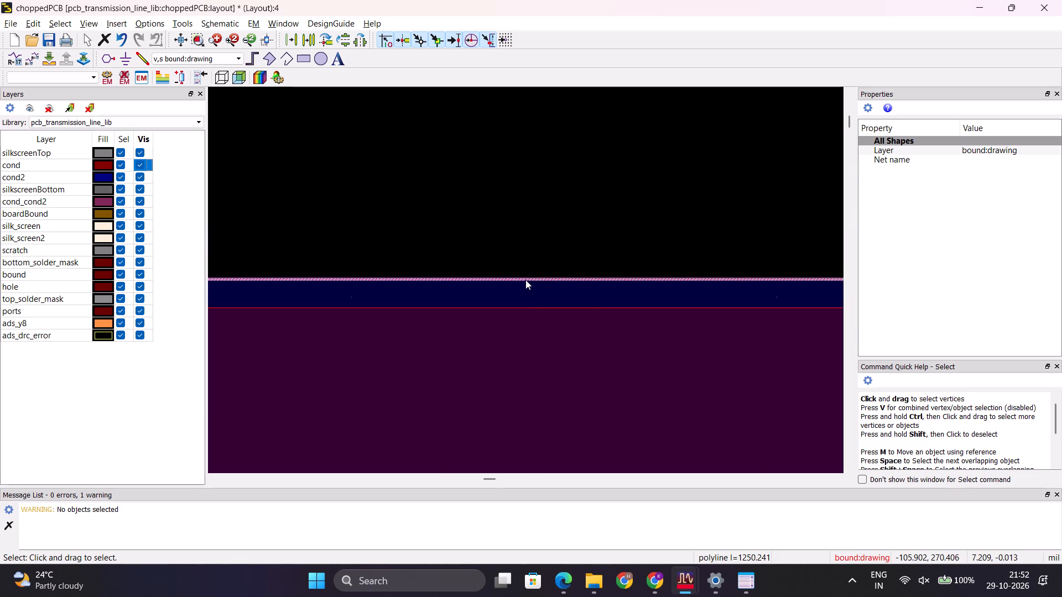
scroll(525, 280, down, 15)
scroll(525, 280, up, 1)
scroll(525, 280, down, 6)
drag(616, 198, 621, 201)
Examine the whole trimmed board between RFin and RFout with all layers shown.
scroll(782, 312, down, 2)
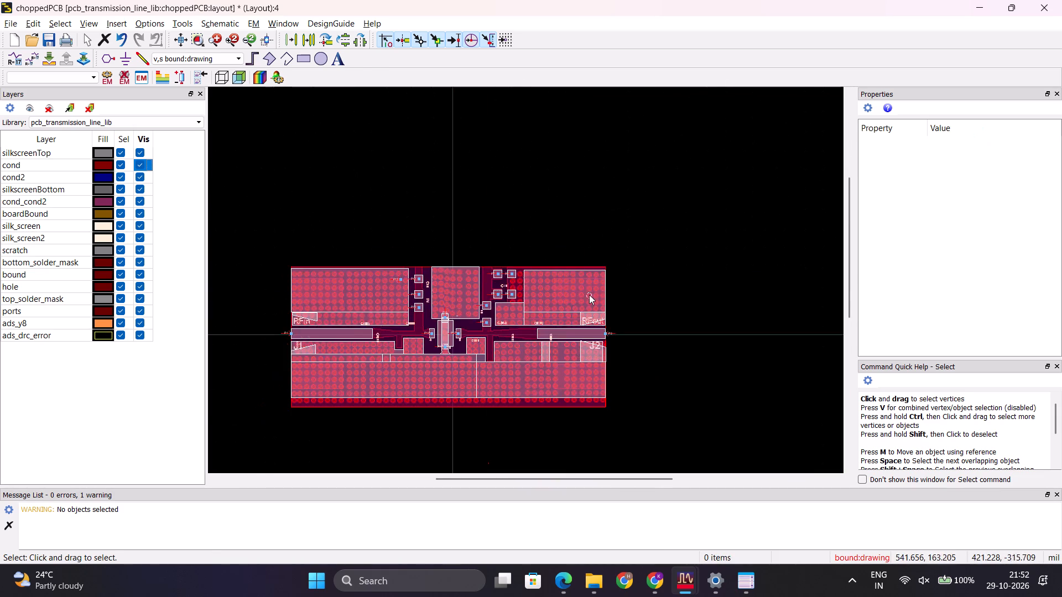
scroll(589, 295, up, 3)
scroll(525, 317, down, 2)
scroll(479, 311, down, 1)
scroll(424, 318, up, 3)
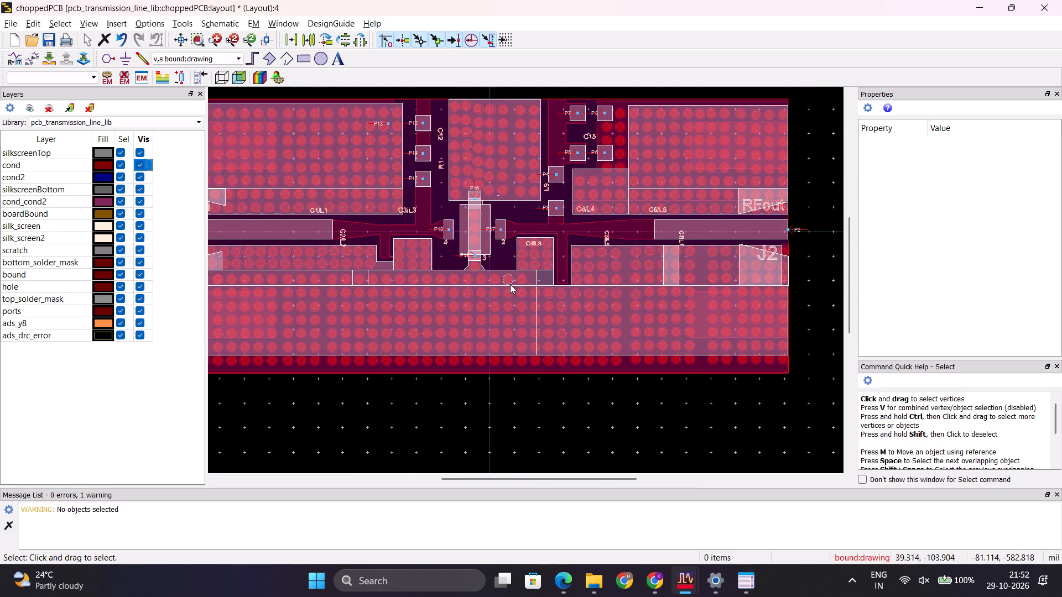
scroll(494, 296, down, 3)
scroll(507, 260, up, 4)
scroll(524, 278, down, 2)
click(520, 130)
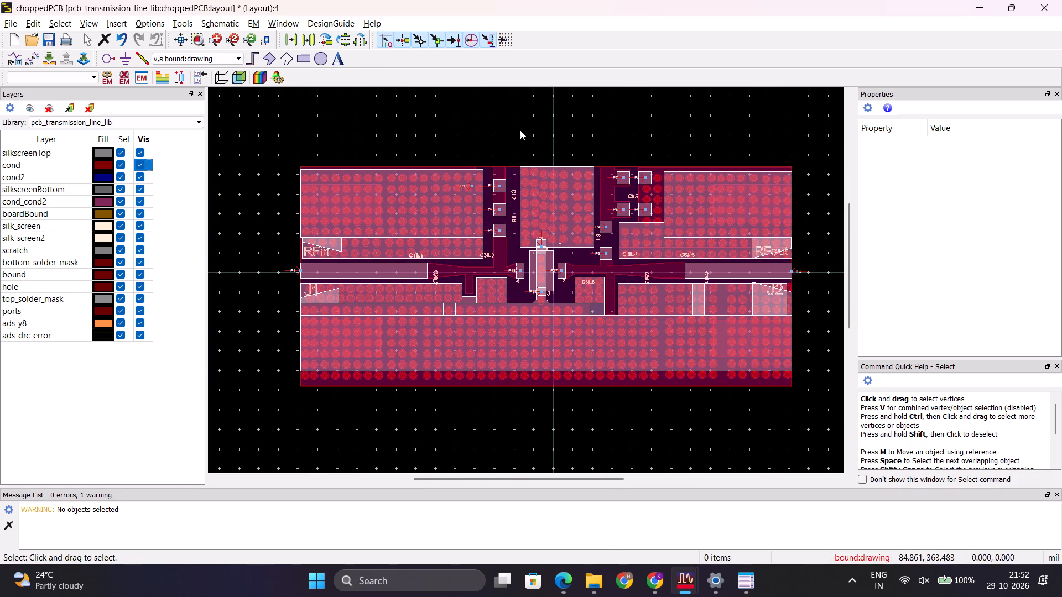
scroll(629, 227, up, 1)
scroll(568, 256, down, 1)
scroll(458, 266, down, 1)
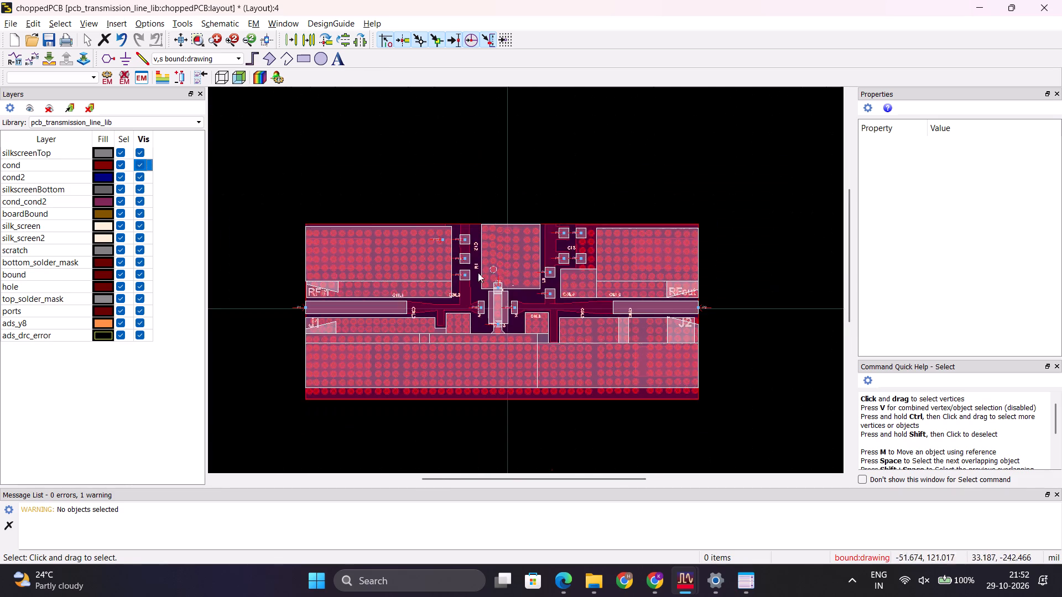
scroll(382, 268, up, 3)
scroll(507, 278, down, 1)
scroll(590, 331, down, 1)
scroll(660, 327, up, 1)
scroll(593, 303, up, 1)
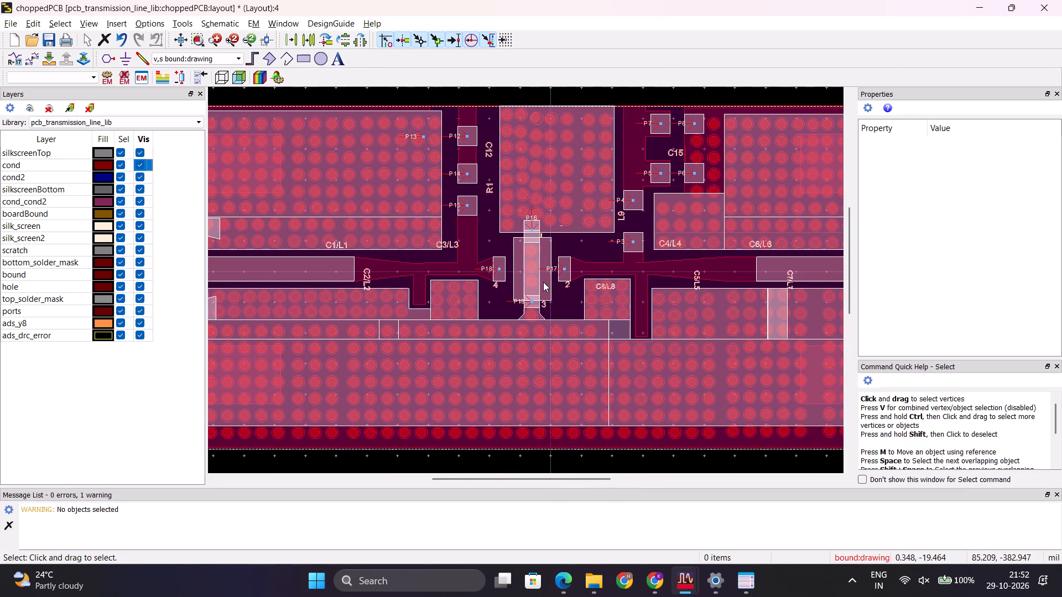
Inspect the properties of the overlapping rectangles and via circles in and just below the C8/L8 ground block.
scroll(608, 288, up, 3)
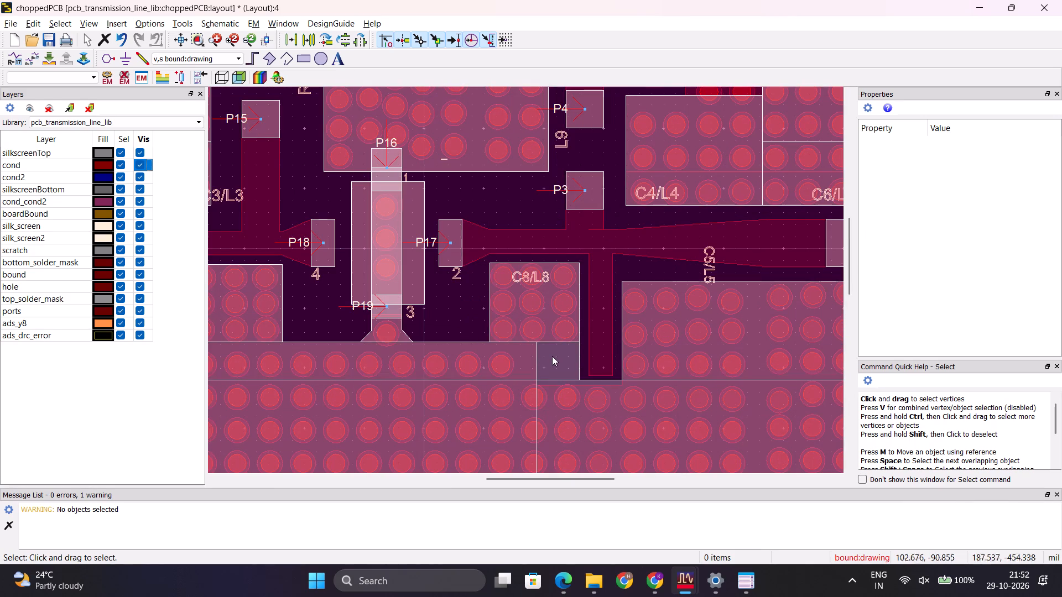
click(553, 356)
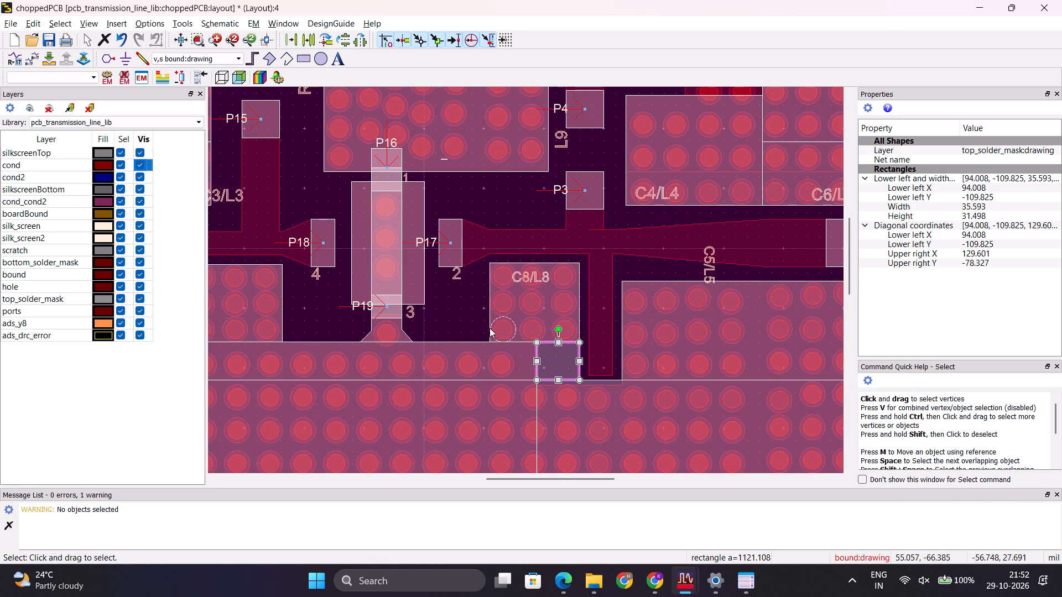
click(506, 323)
scroll(506, 323, up, 5)
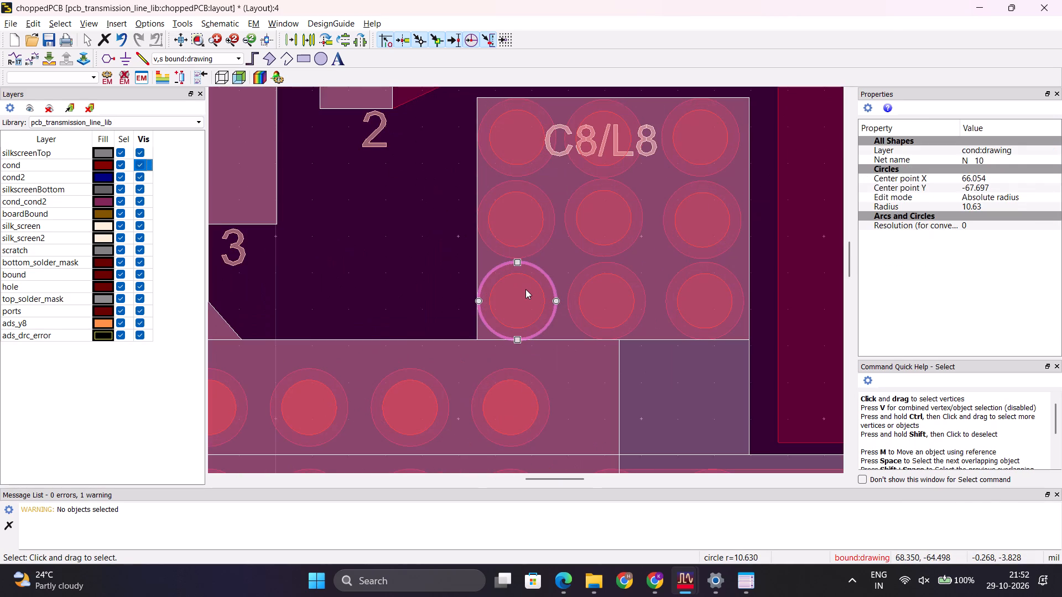
ctrl+double_click(525, 289)
ctrl+click(529, 292)
click(448, 263)
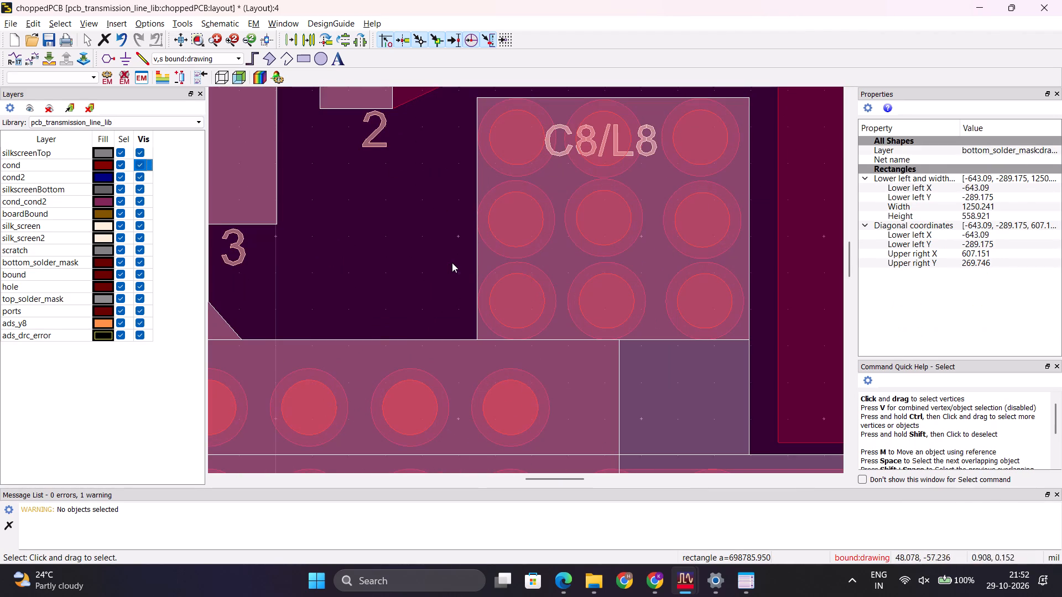
click(545, 283)
click(552, 285)
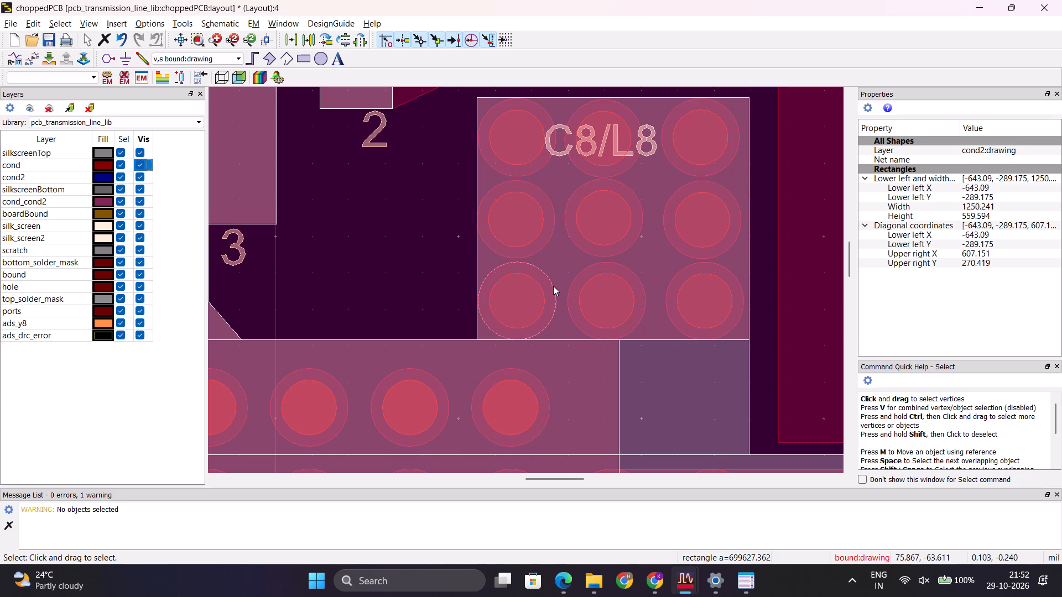
click(553, 286)
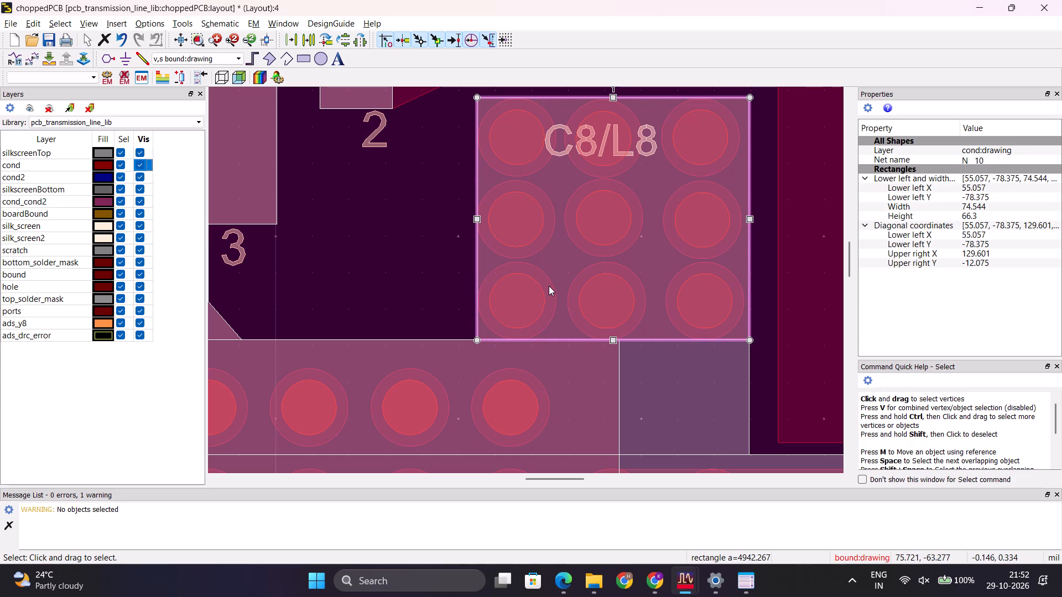
click(550, 282)
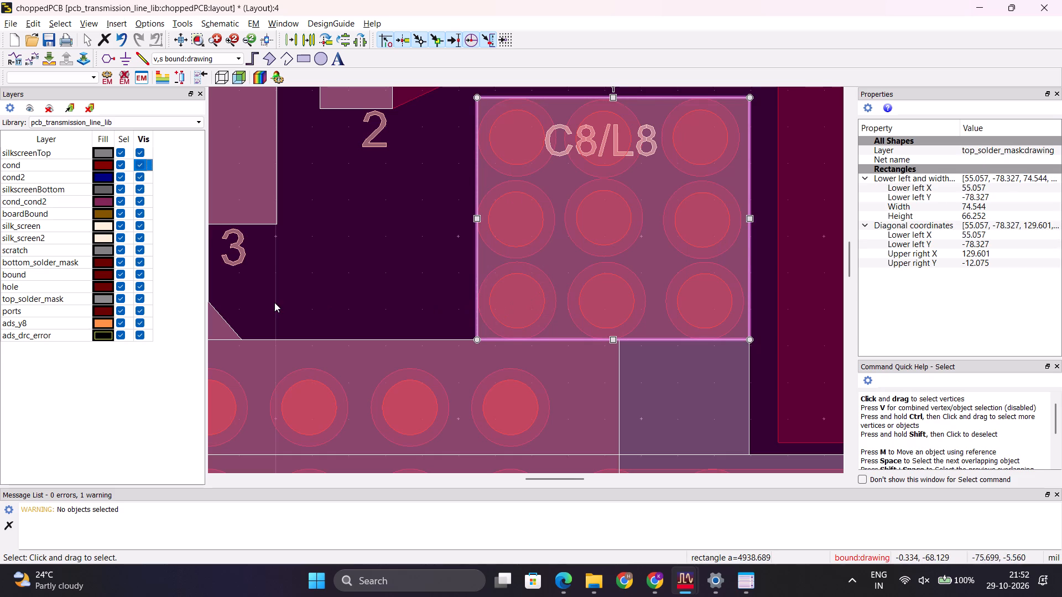
Copy the concentric via circles below the C8/L8 block into the empty area beside them, centred at about (110.6, -96.5) mil.
click(537, 395)
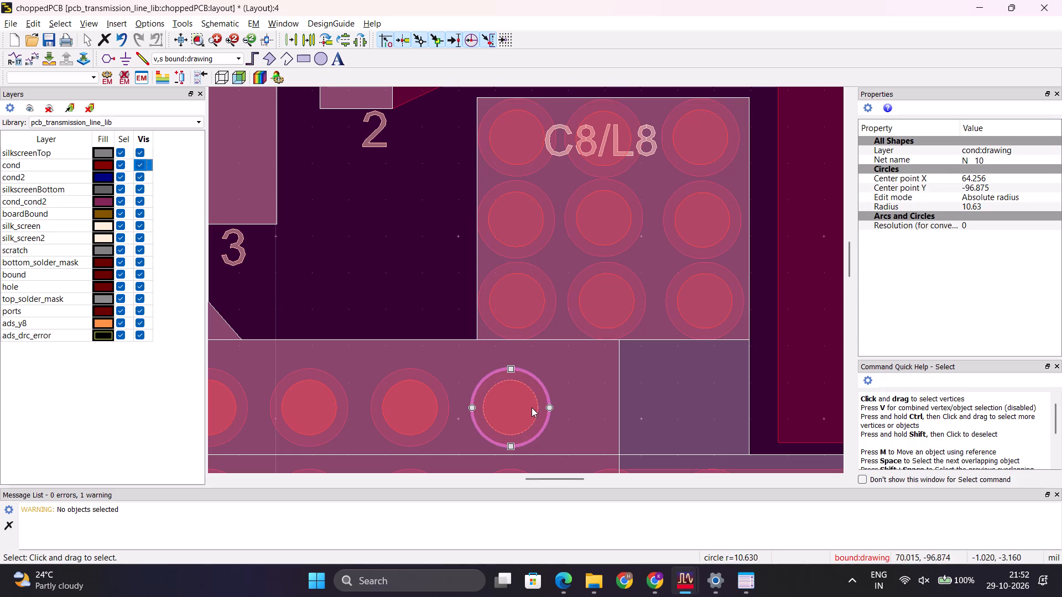
ctrl+click(533, 406)
ctrl+click(533, 406)
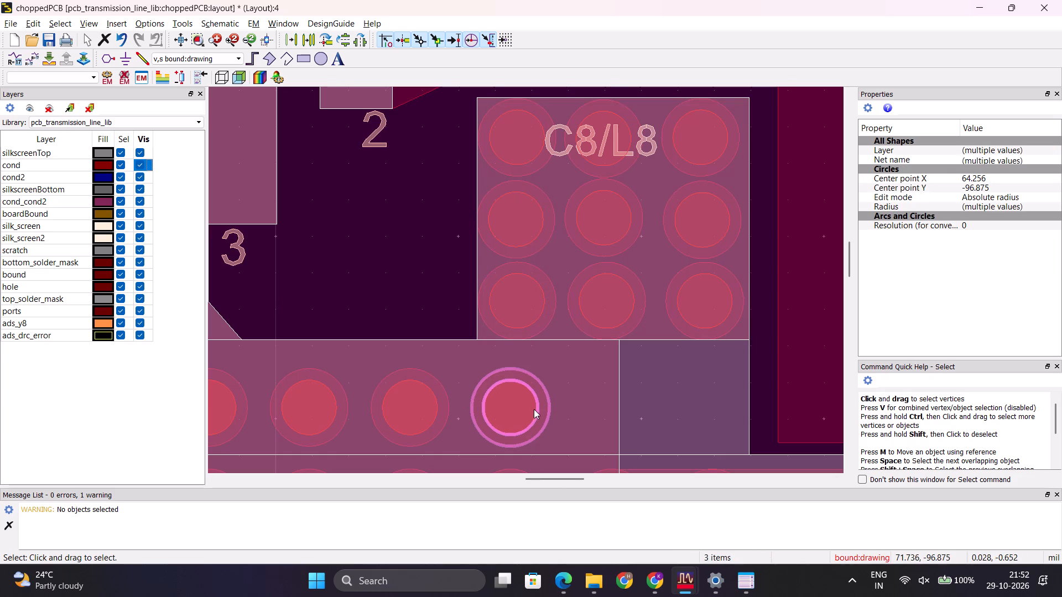
key(ctrl+c)
key(ctrl+v)
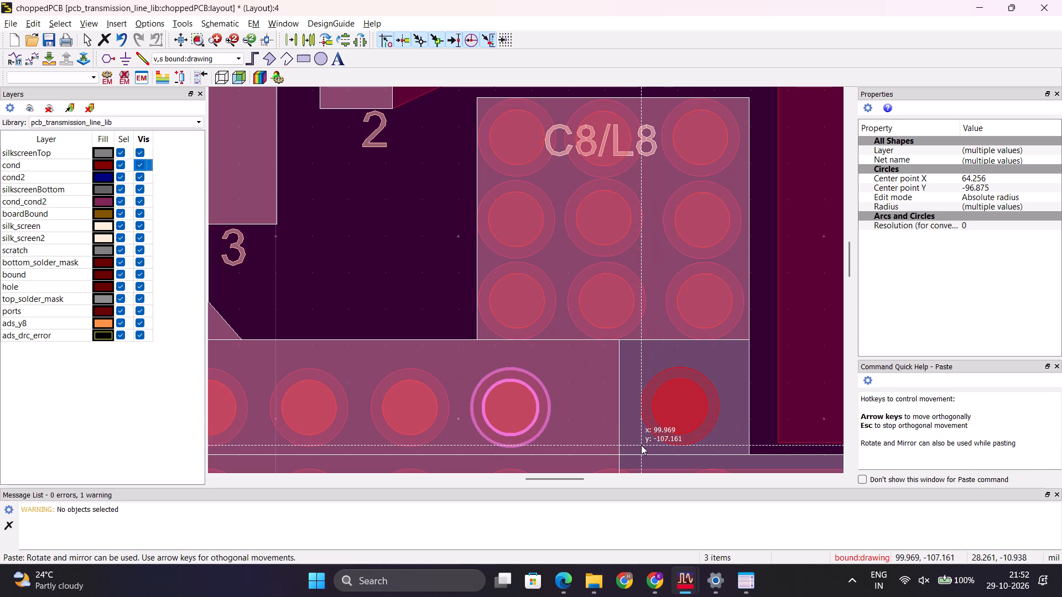
click(641, 445)
key(Escape)
scroll(712, 428, down, 6)
scroll(548, 223, down, 3)
click(722, 427)
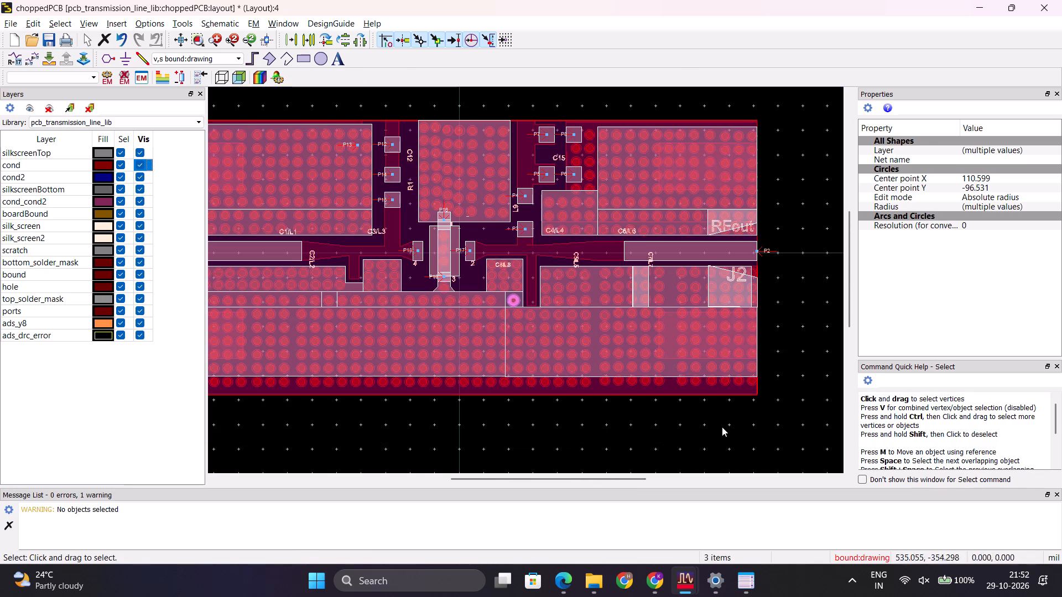
Examine the copied via and the surrounding ground vias, checking across the board from RFout to RFin for missing vias.
scroll(517, 297, up, 8)
scroll(490, 318, down, 2)
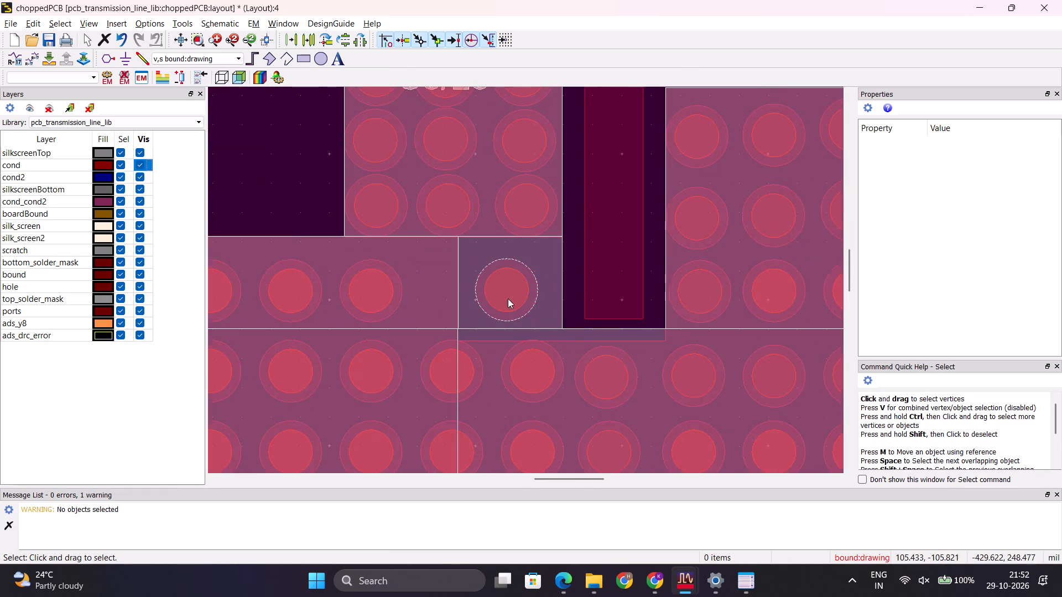
scroll(508, 298, down, 5)
click(567, 423)
scroll(588, 308, up, 2)
scroll(541, 286, down, 2)
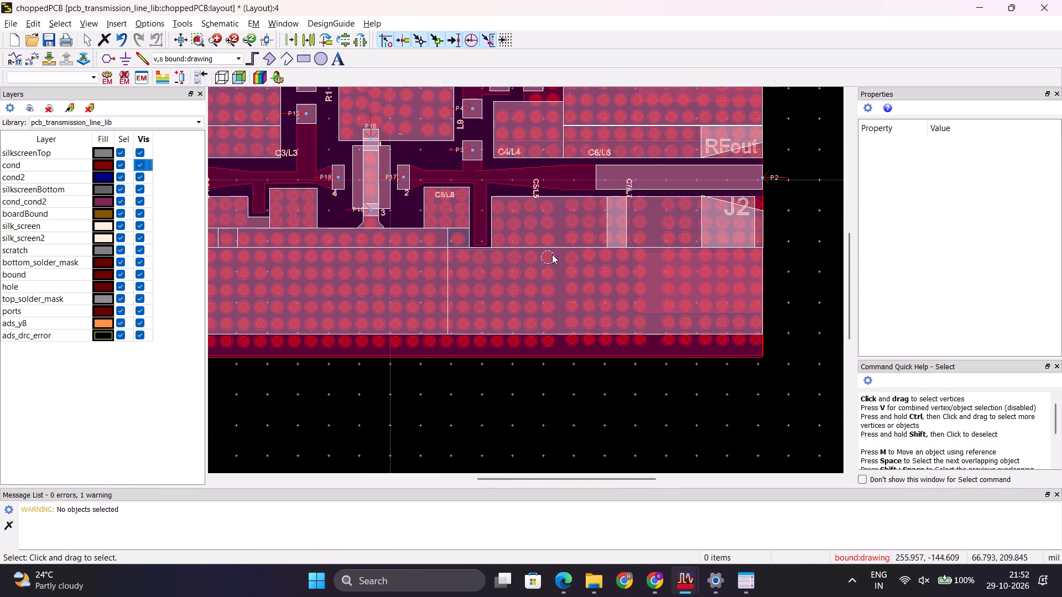
scroll(602, 208, up, 1)
scroll(564, 244, down, 2)
scroll(663, 268, up, 4)
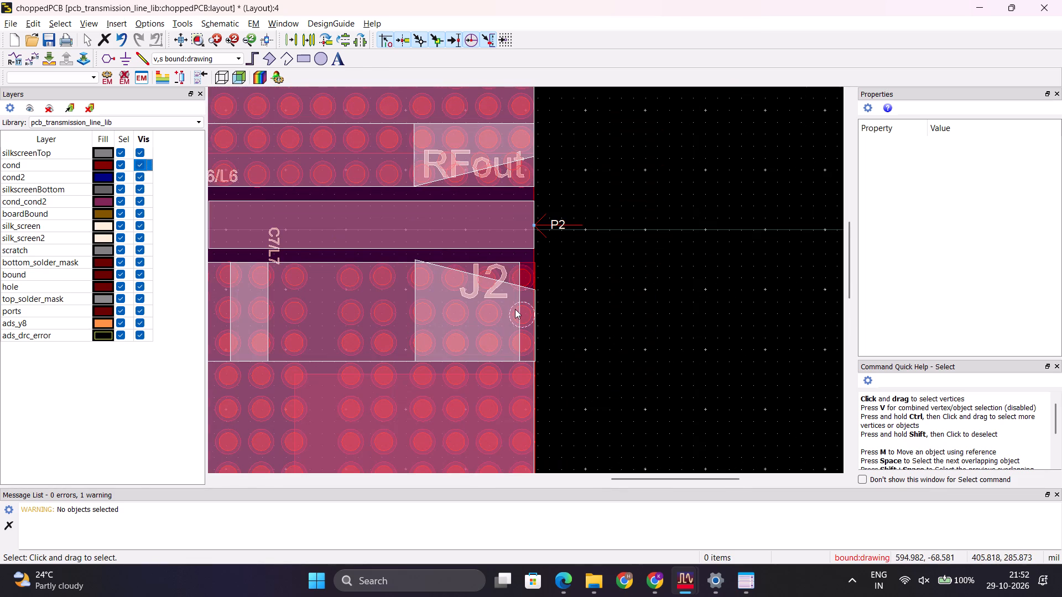
scroll(515, 309, down, 1)
scroll(520, 294, up, 3)
scroll(524, 281, down, 7)
scroll(371, 237, up, 3)
scroll(506, 274, down, 4)
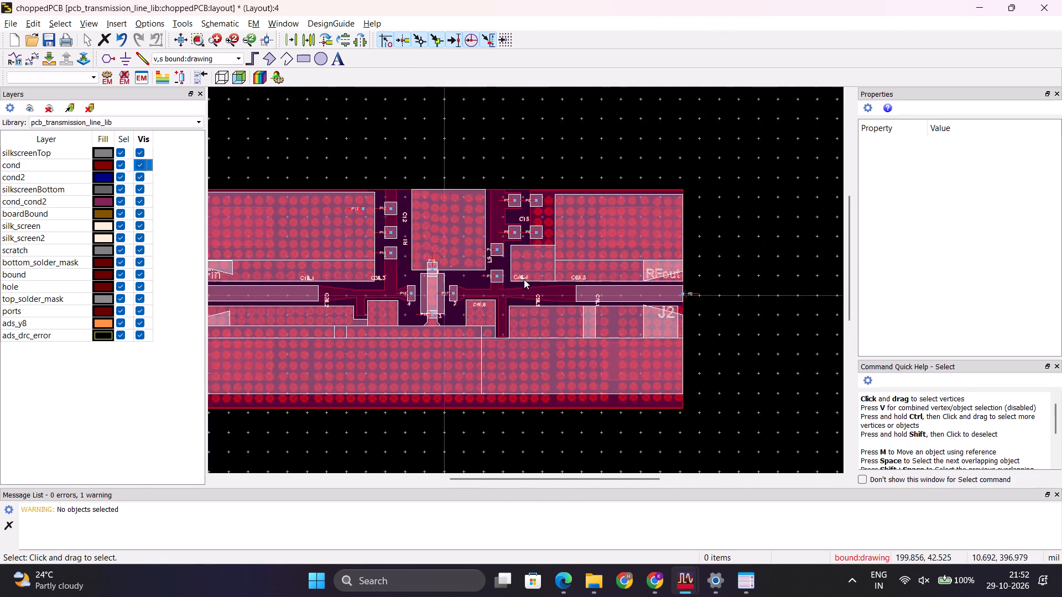
scroll(396, 270, up, 2)
scroll(492, 277, up, 1)
scroll(500, 288, down, 1)
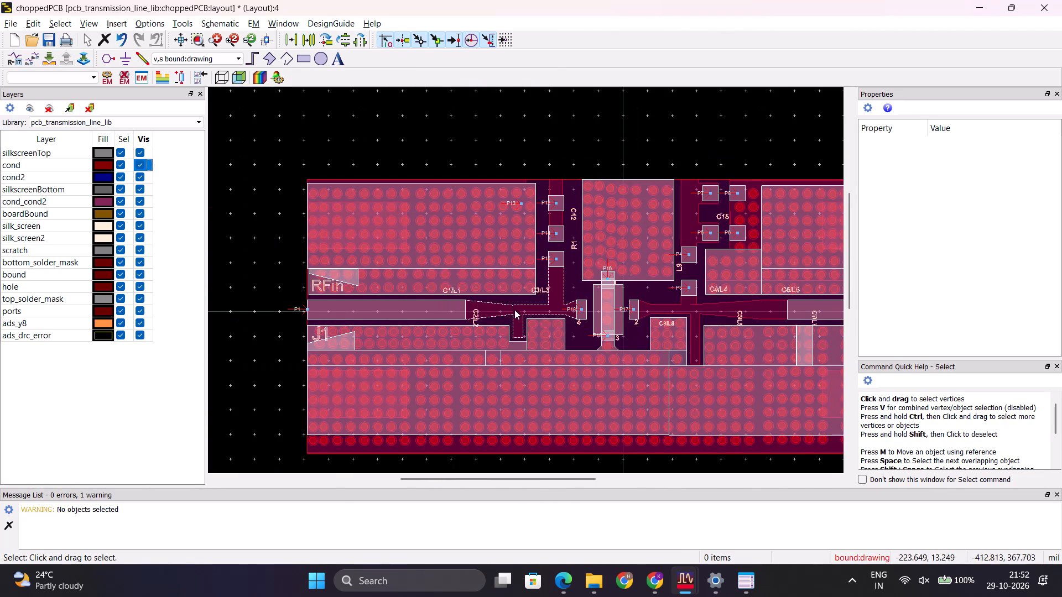
scroll(646, 396, down, 1)
Save the choppedPCB layout with nothing selected.
click(618, 420)
key(ctrl+s)
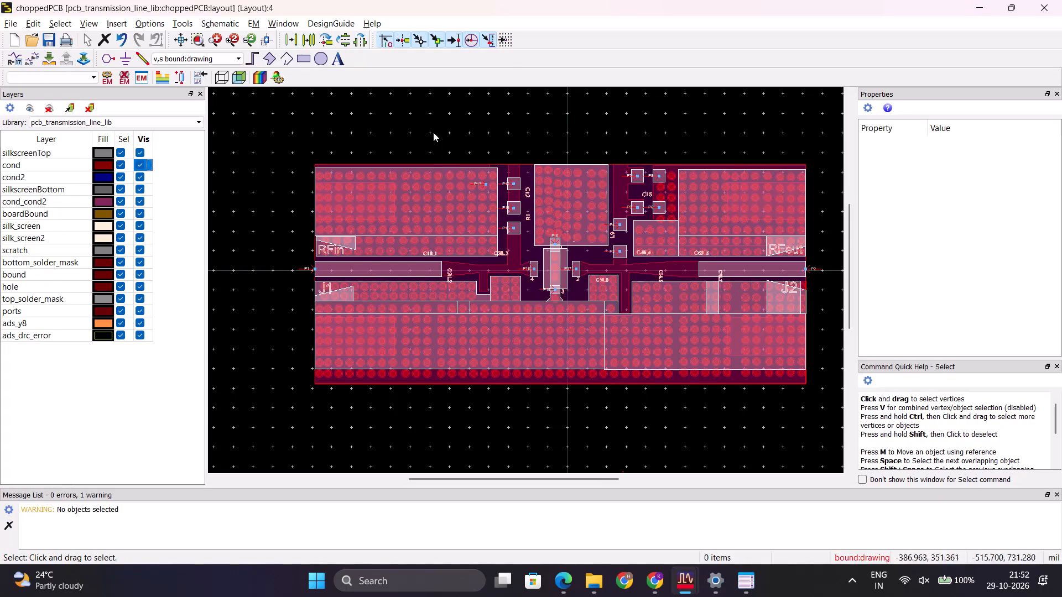
Examine the board's upper edge, port pads and ground areas between RFin and RFout once more.
scroll(601, 169, up, 3)
scroll(541, 270, down, 2)
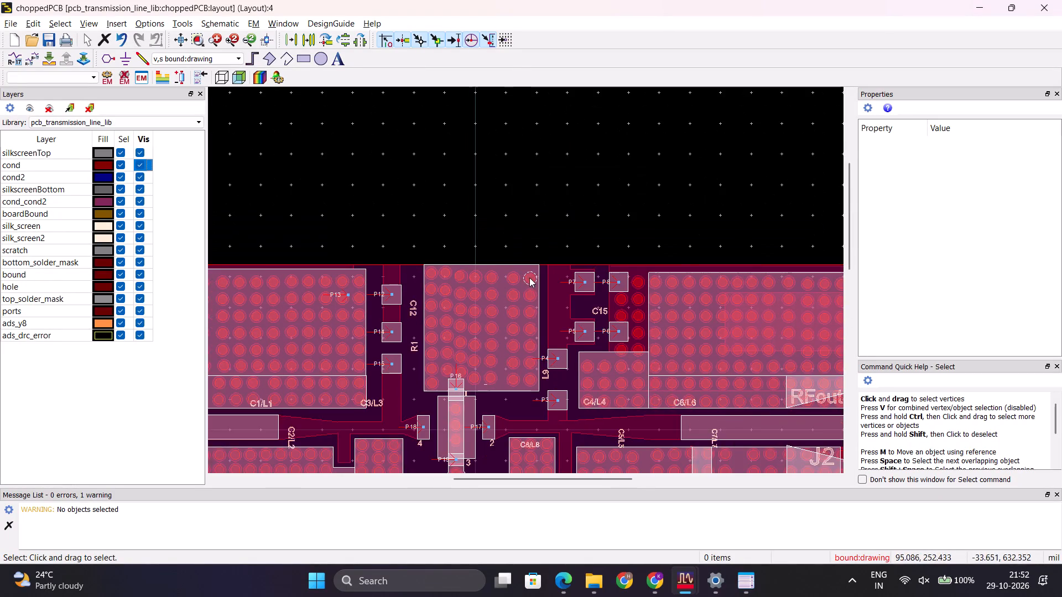
scroll(442, 318, down, 2)
scroll(489, 317, up, 4)
scroll(515, 300, down, 3)
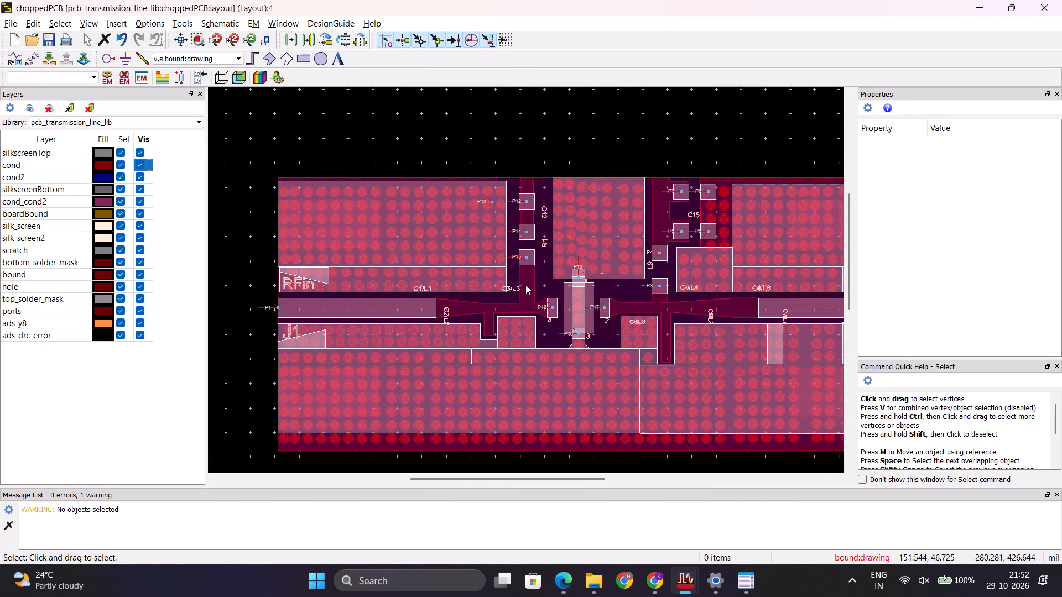
scroll(464, 308, up, 3)
scroll(516, 284, down, 3)
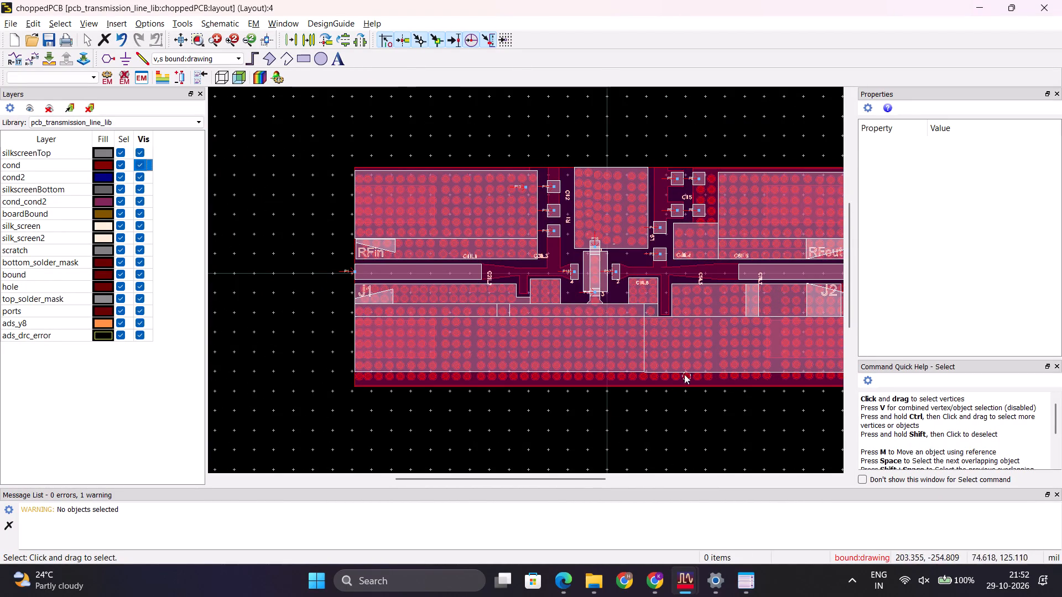
Save the choppedPCB layout again before the EM simulation.
key(ctrl+s)
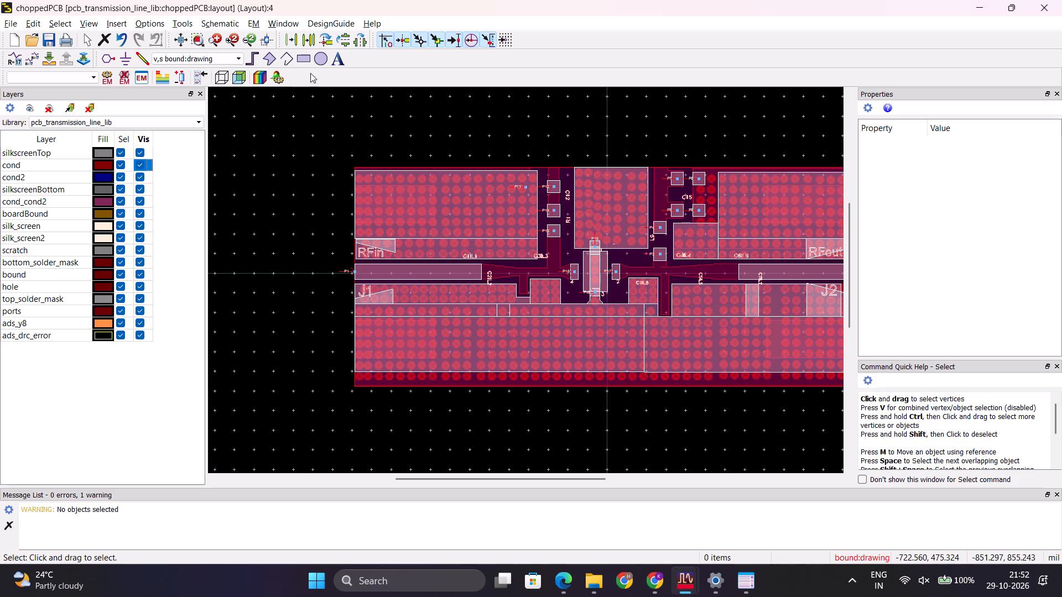
Start an EM simulation of the layout and create the EM setup view emSetup for choppedPCB without a template.
click(215, 24)
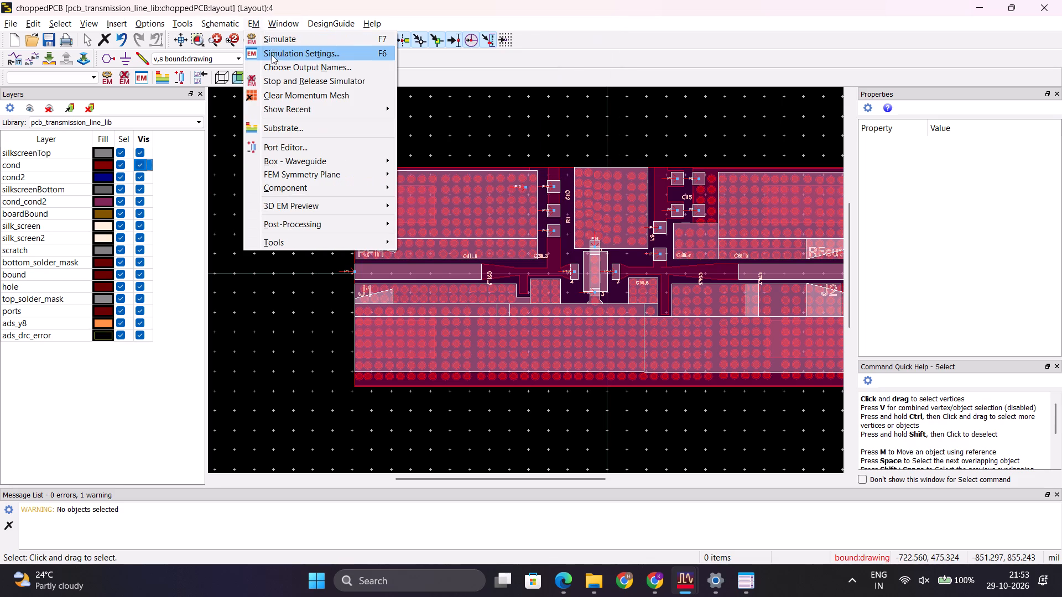
click(275, 41)
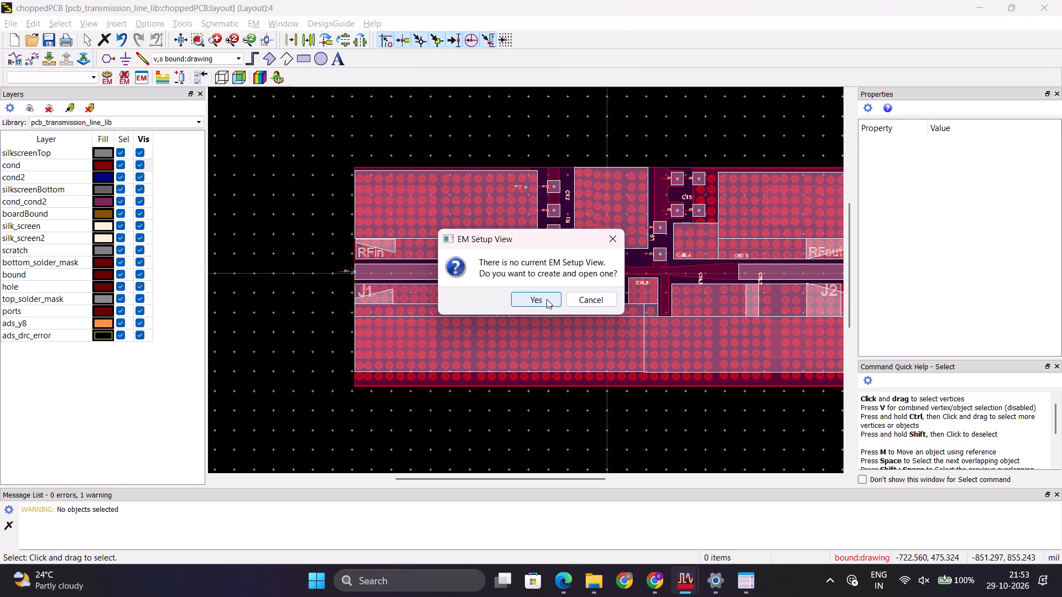
click(546, 299)
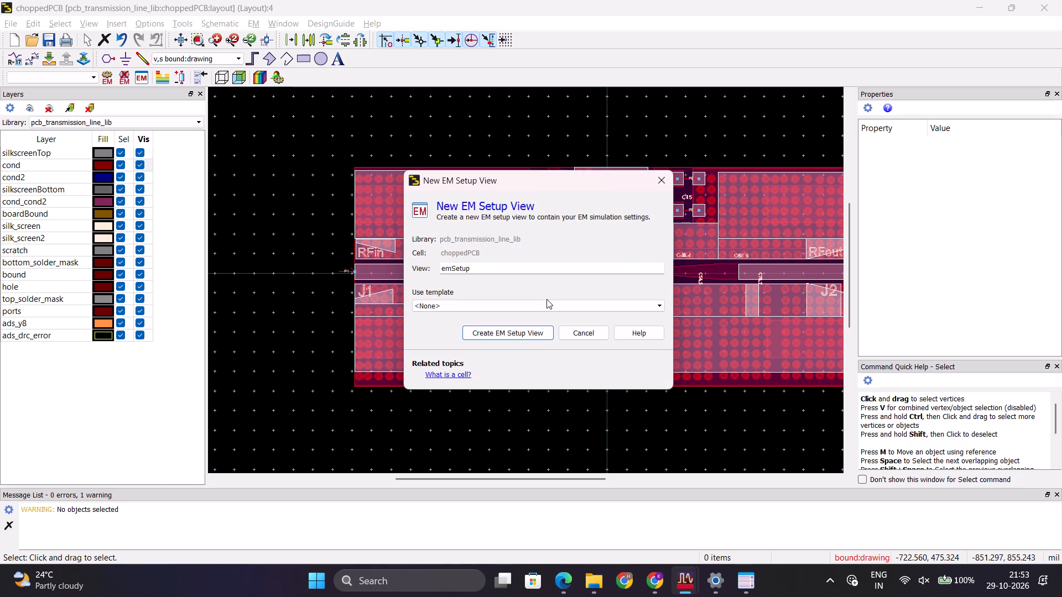
click(542, 329)
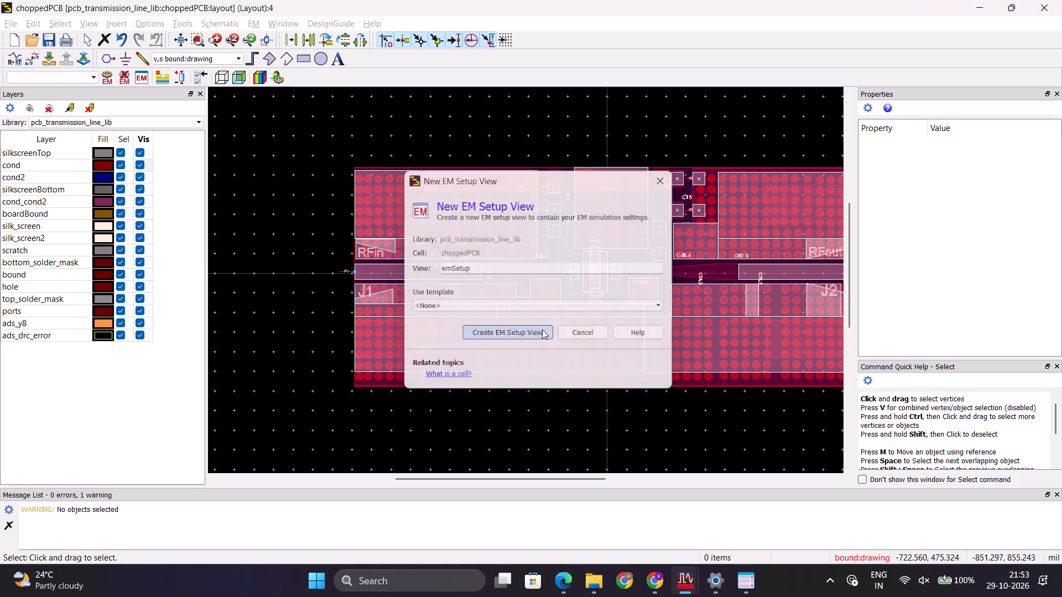
click(598, 347)
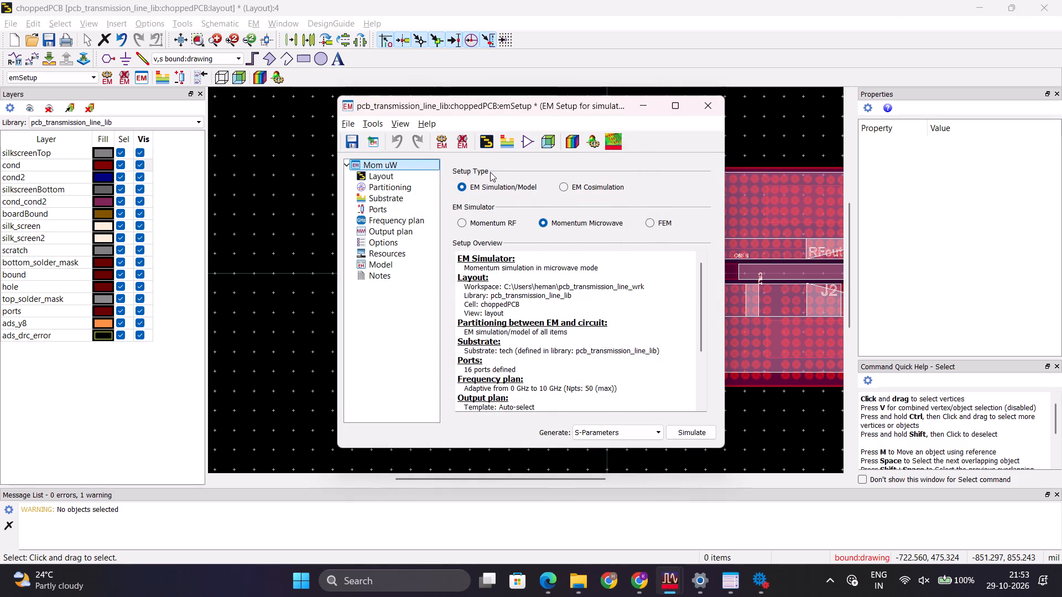
Set the adaptive frequency plan to run from 23 GHz to 26 GHz with a maximum of 10 points.
click(418, 174)
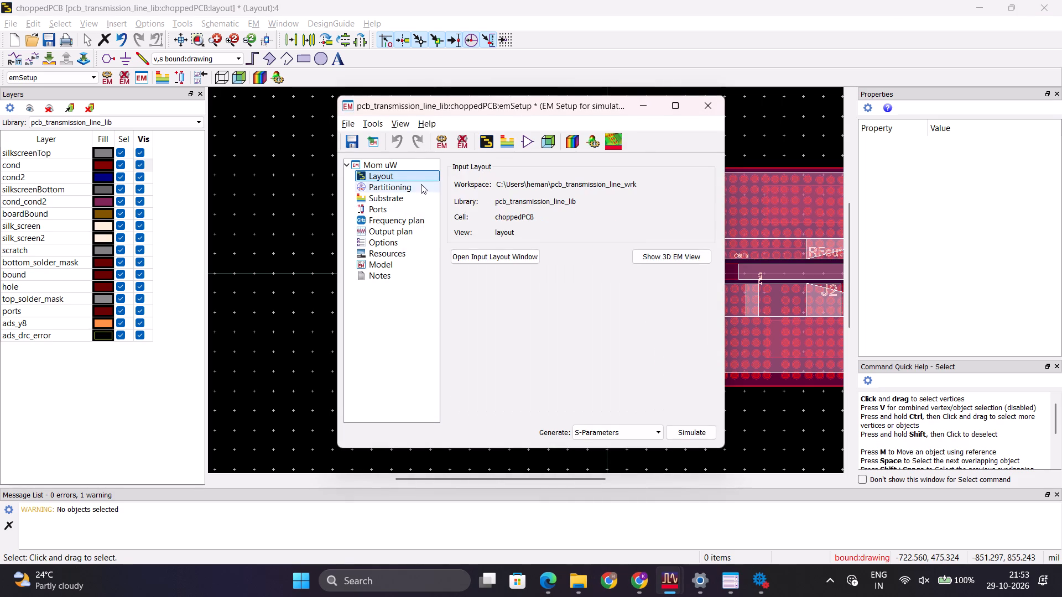
click(425, 195)
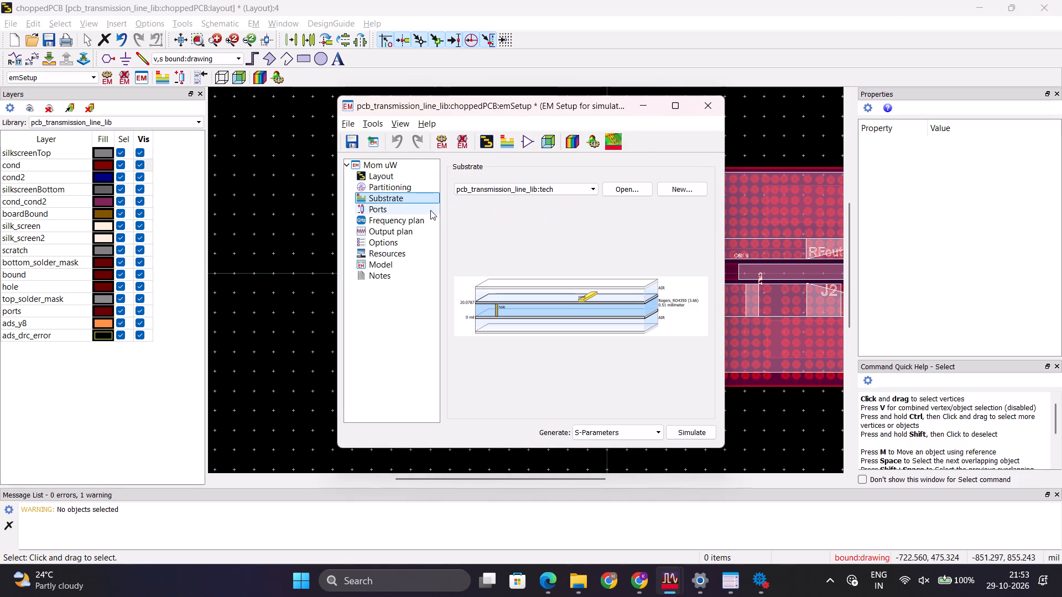
click(430, 210)
click(431, 224)
click(538, 225)
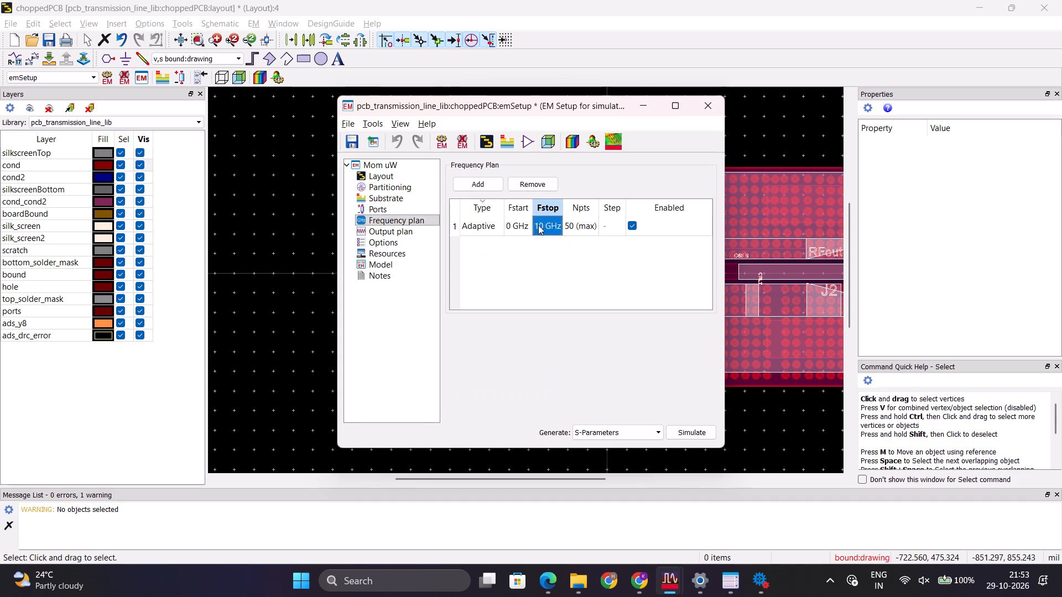
text(26)
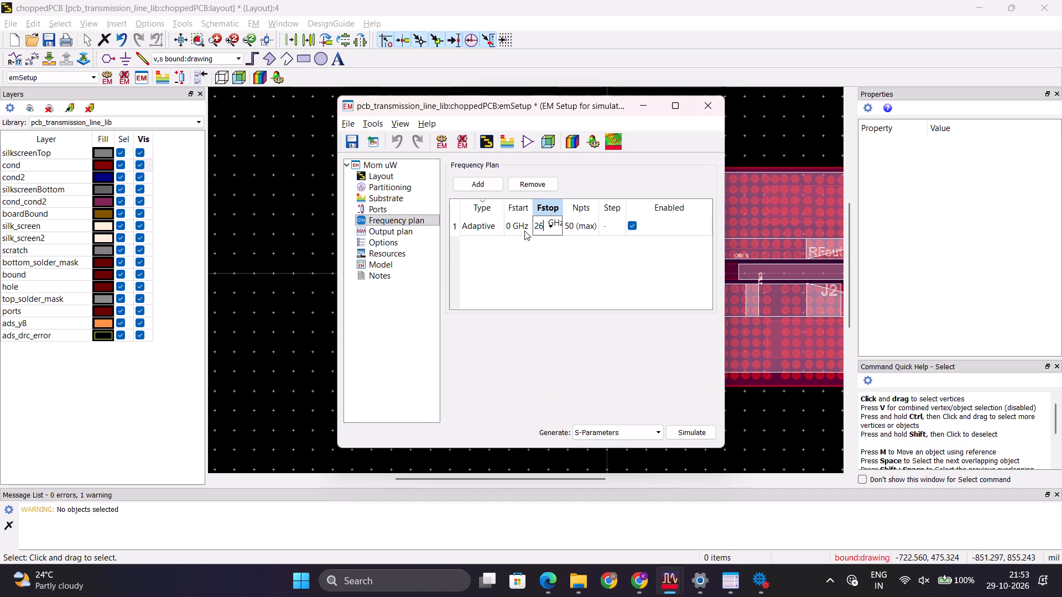
click(524, 231)
text(23)
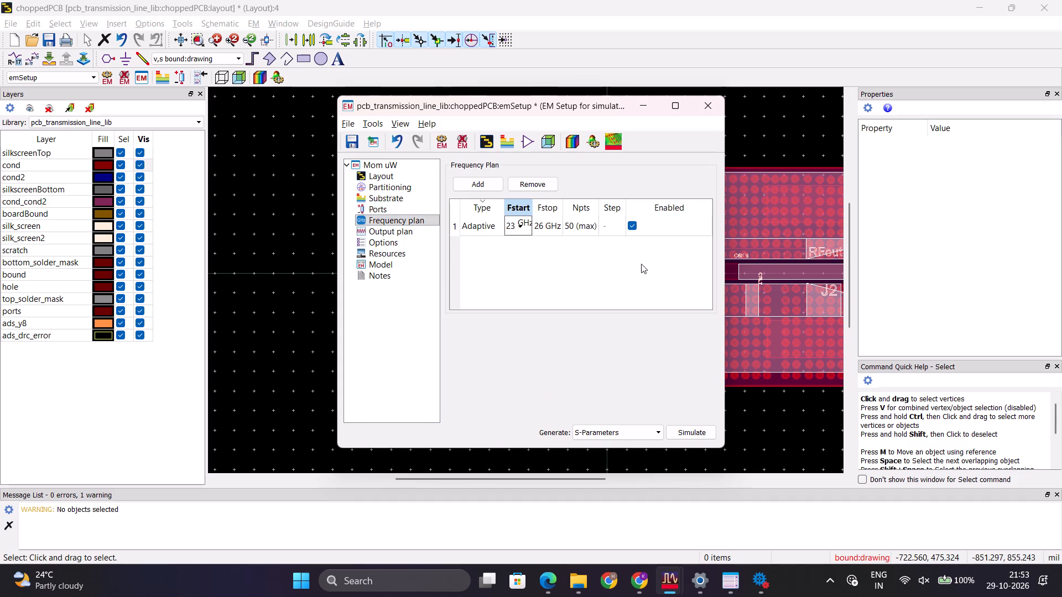
click(585, 224)
text(10)
scroll(594, 214, up, 1)
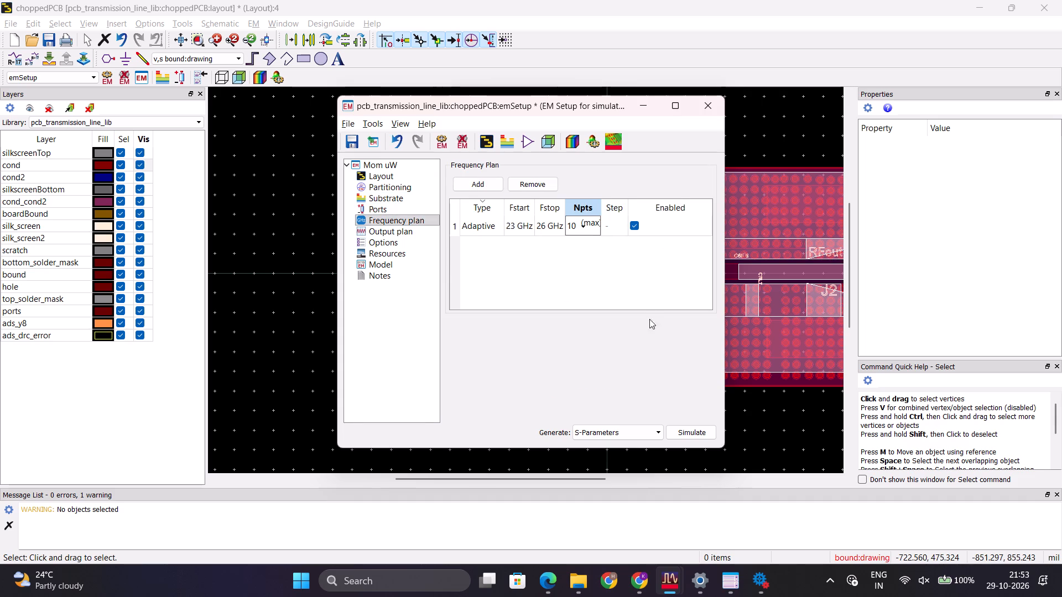
click(649, 369)
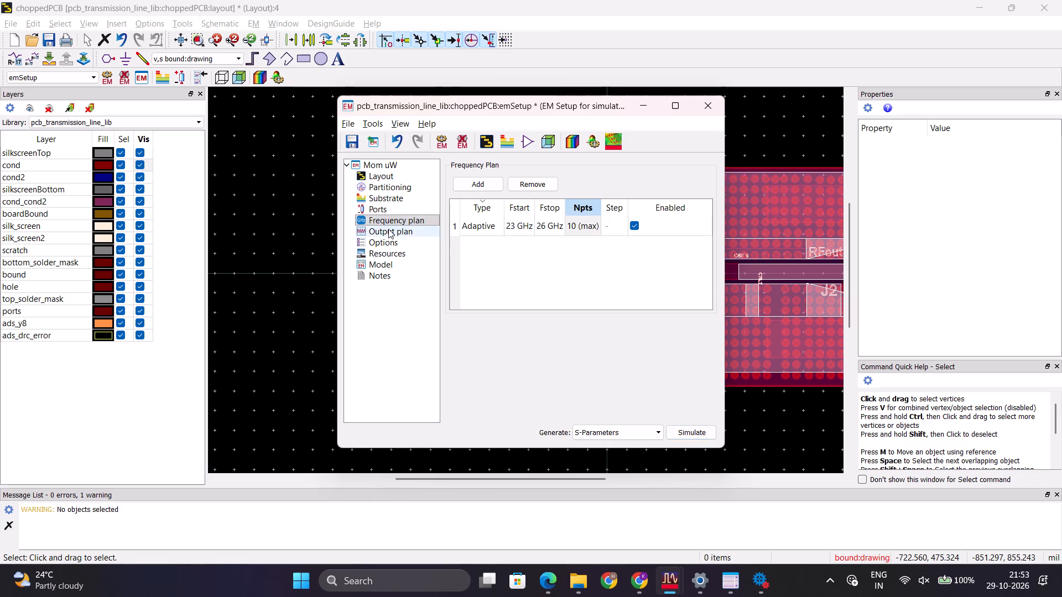
Review the EM setup's output plan, options, resources, model, notes, ports, substrate, partitioning, layout and frequency plan settings.
click(388, 229)
click(389, 241)
click(392, 249)
click(395, 269)
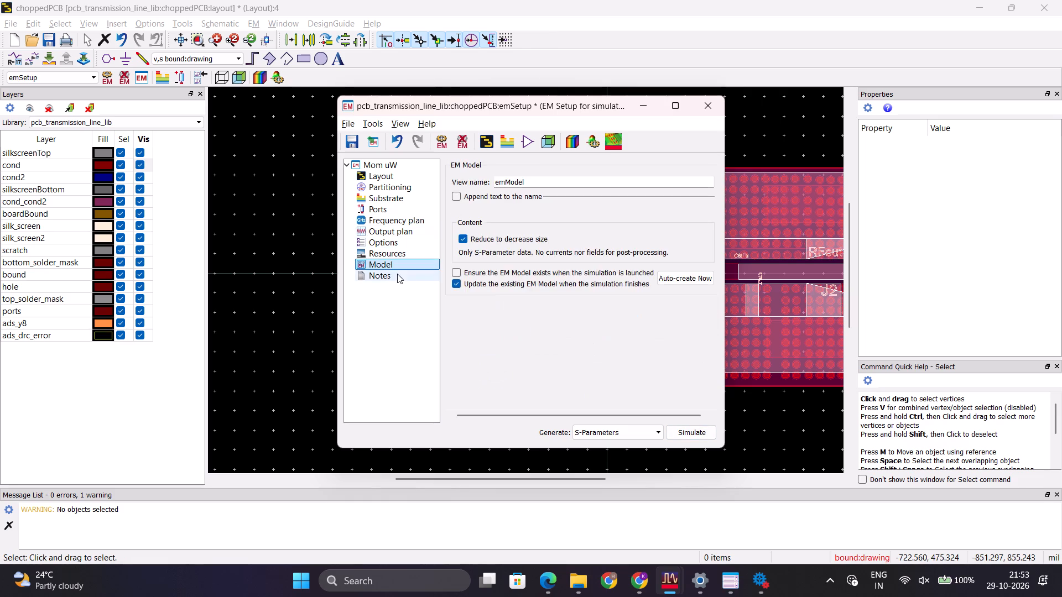
click(398, 274)
click(398, 248)
click(399, 233)
click(402, 226)
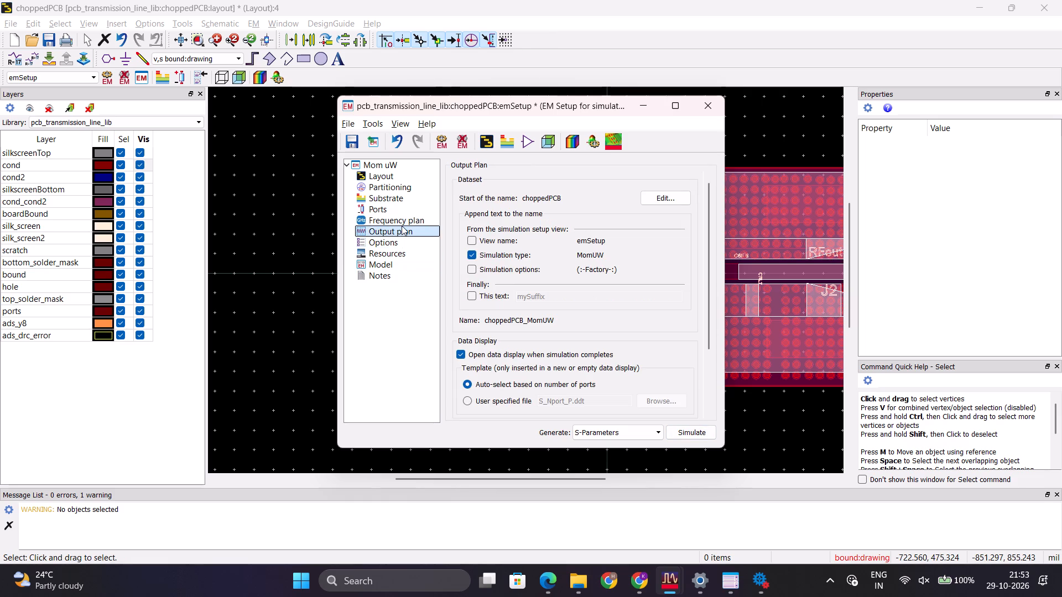
click(402, 217)
click(408, 232)
click(408, 240)
click(408, 222)
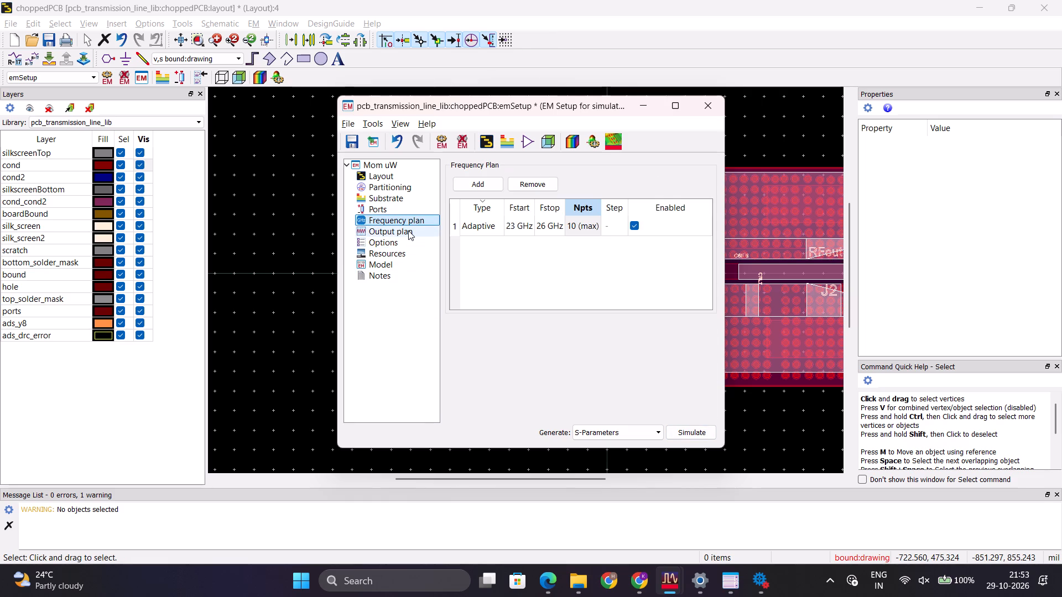
click(383, 205)
click(385, 201)
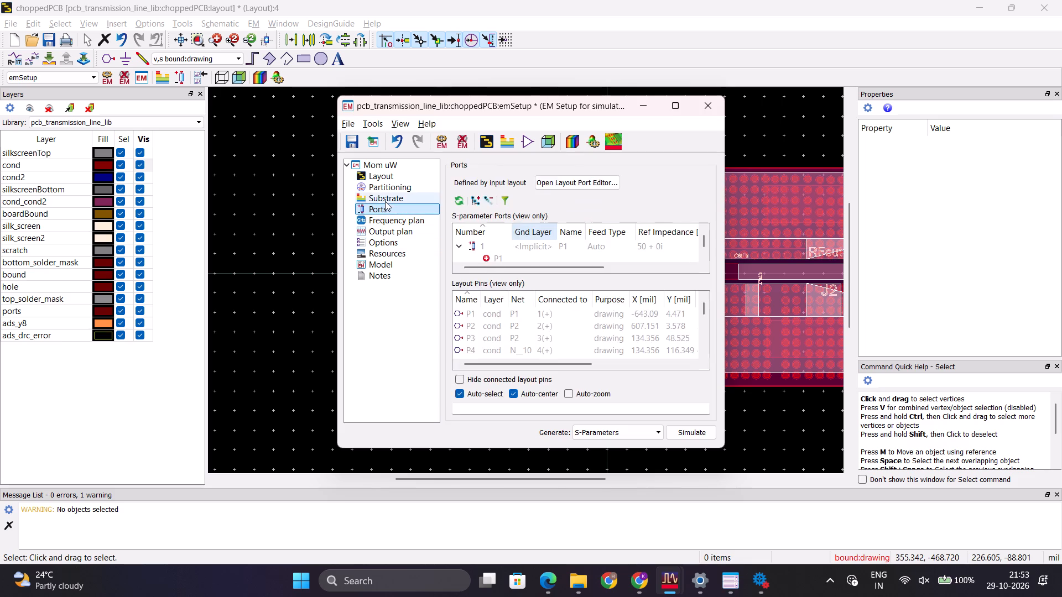
click(391, 186)
click(395, 176)
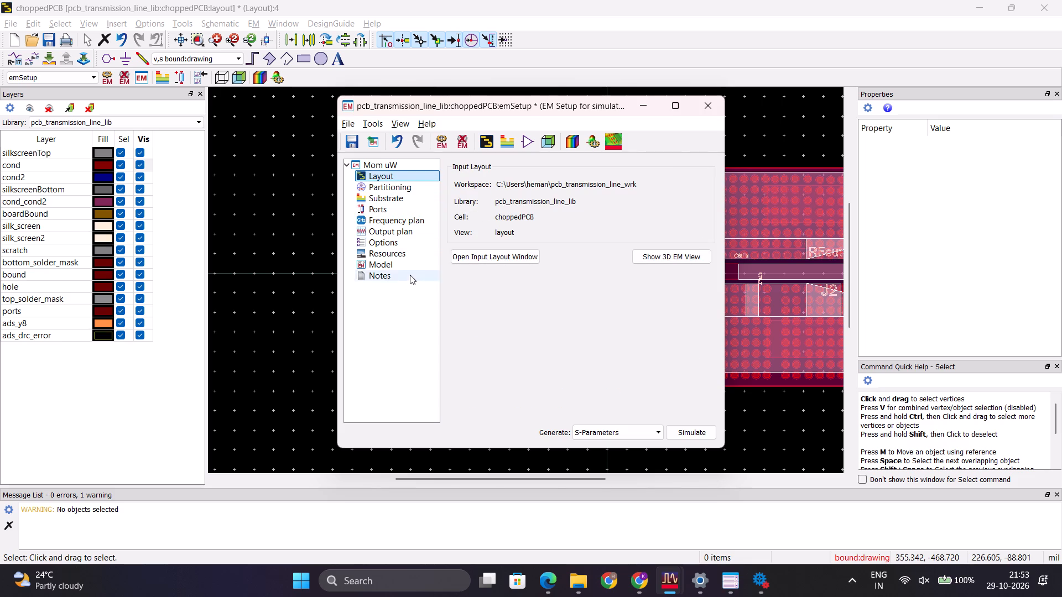
click(410, 275)
click(410, 263)
click(413, 254)
click(414, 245)
click(413, 227)
click(416, 215)
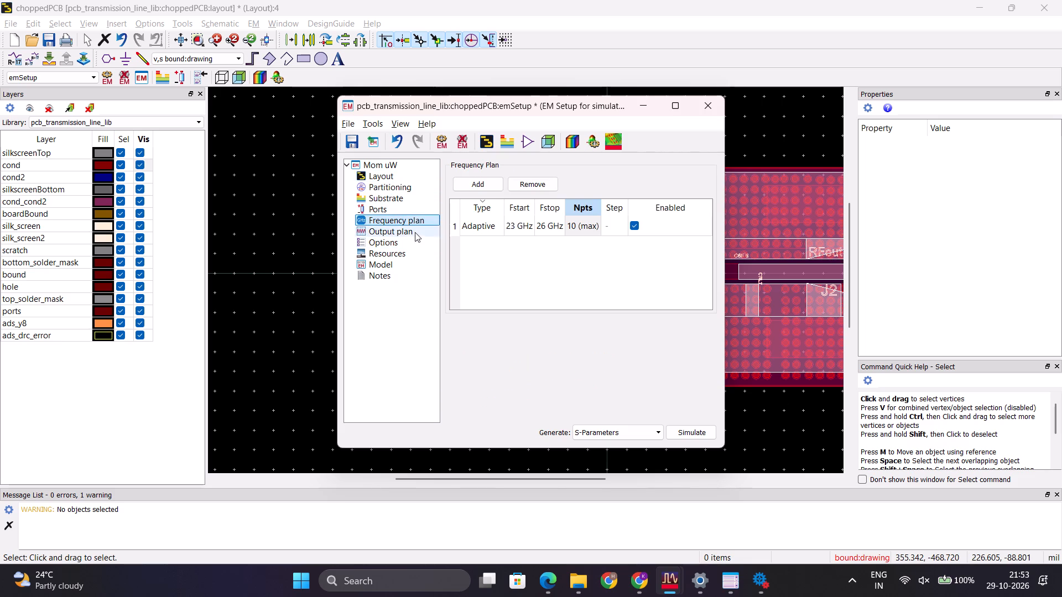
Run the Momentum Microwave simulation of choppedPCB to generate S-parameters.
click(697, 426)
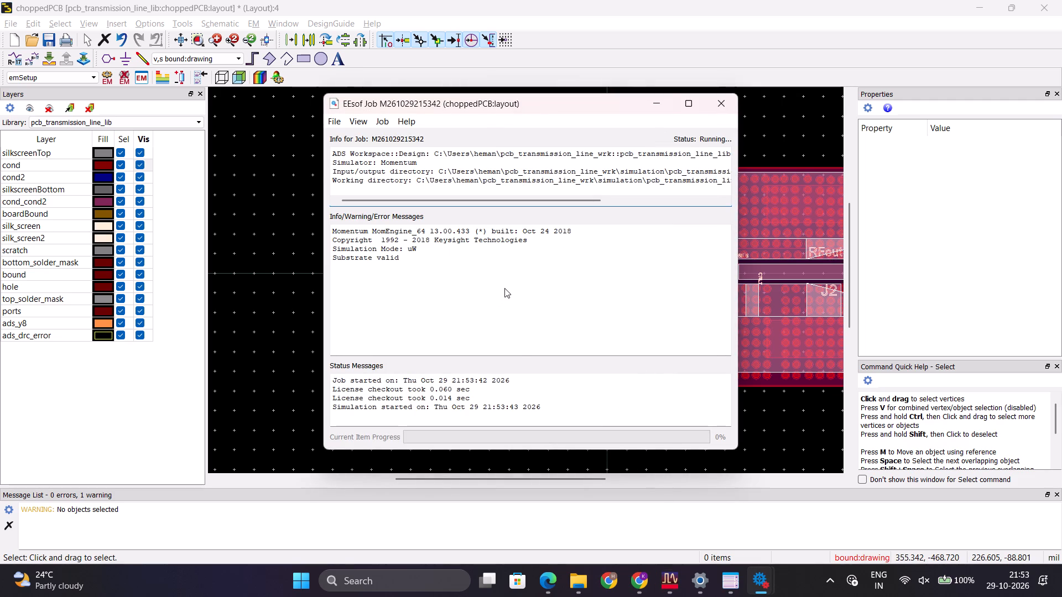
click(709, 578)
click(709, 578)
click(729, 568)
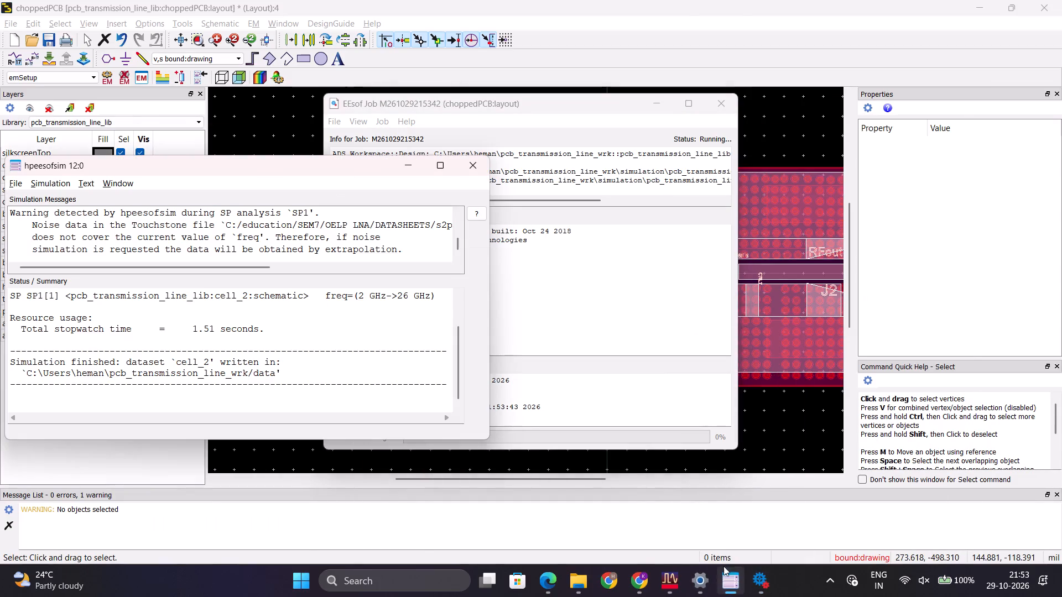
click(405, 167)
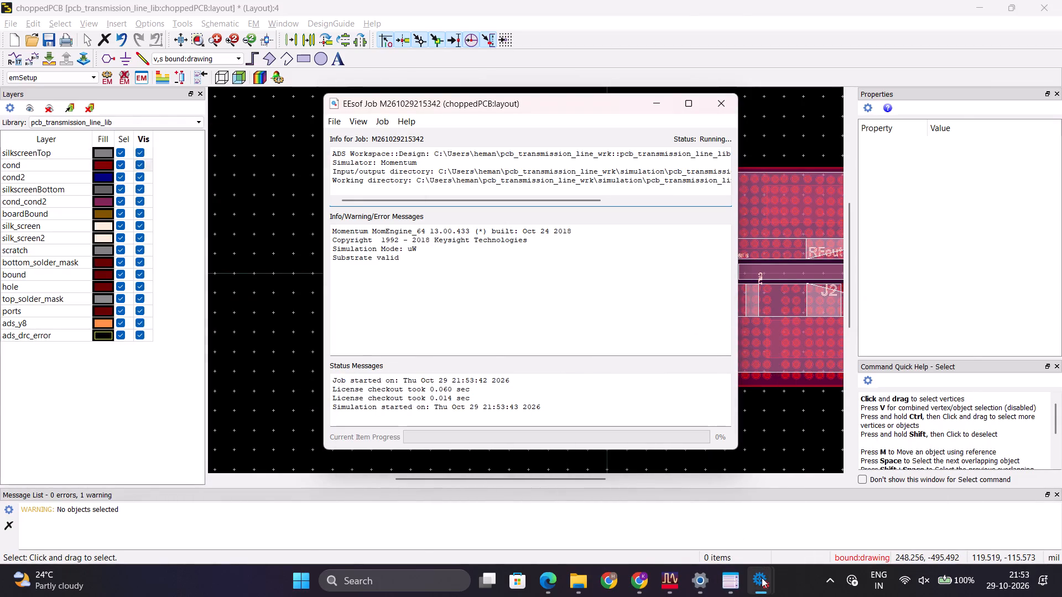
Check the running Momentum job's window and return to the choppedPCB layout to view the whole board.
click(796, 491)
click(764, 585)
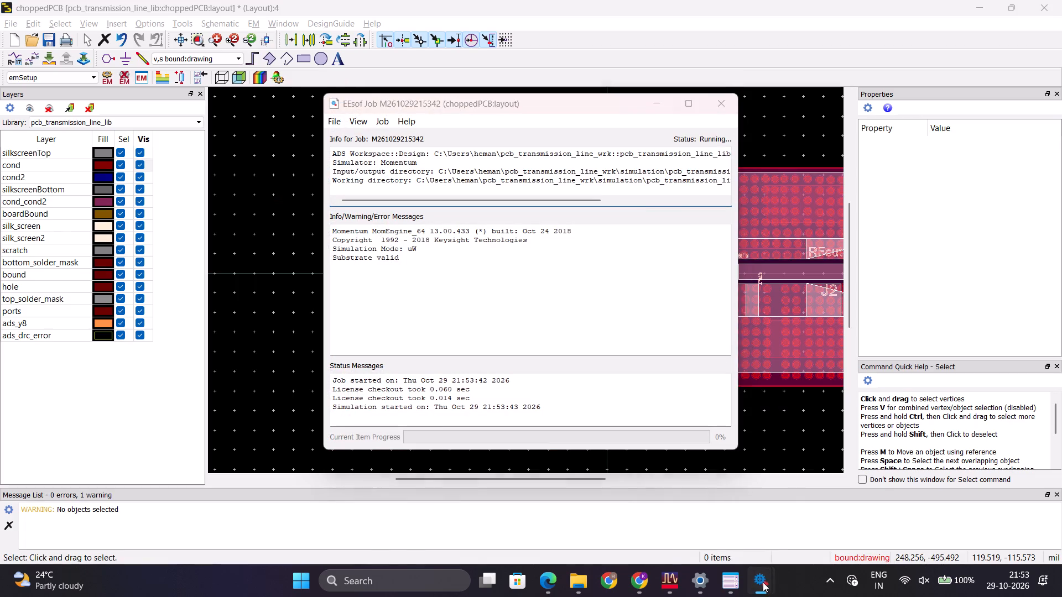
click(715, 494)
click(695, 201)
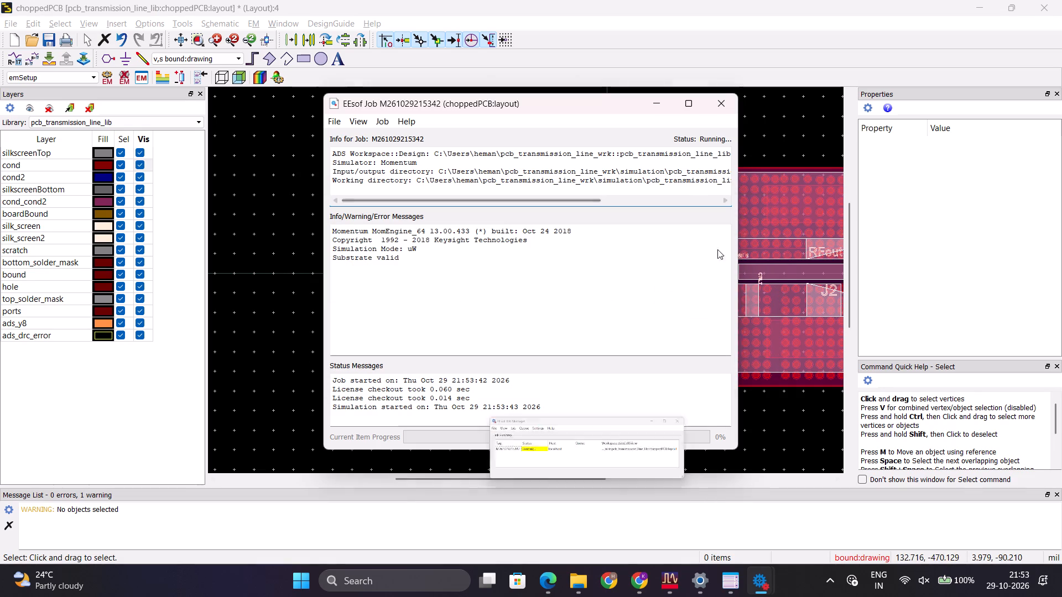
click(673, 580)
click(766, 499)
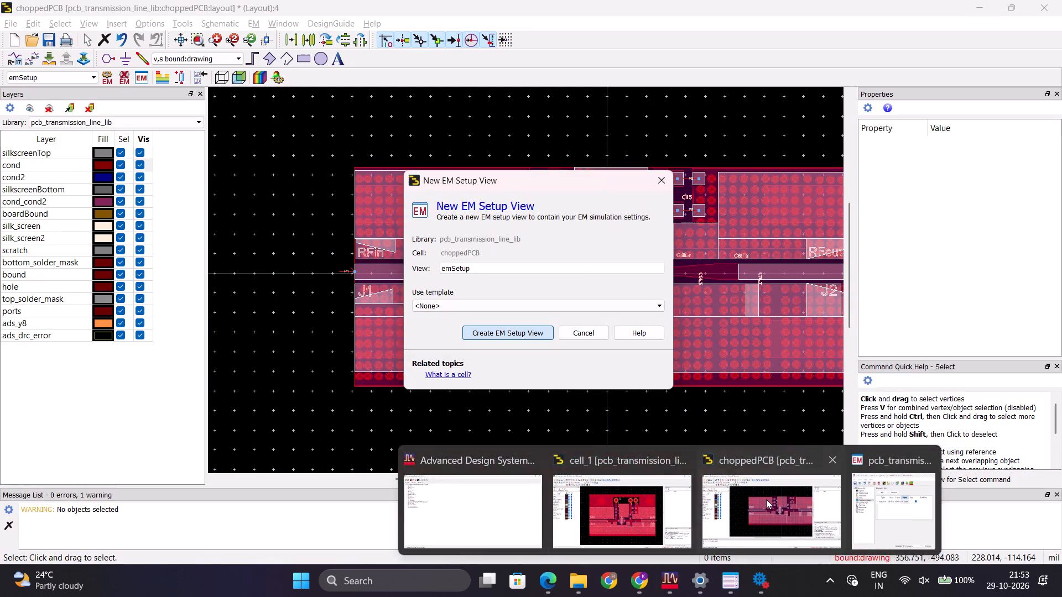
scroll(678, 396, down, 3)
scroll(544, 294, up, 4)
scroll(527, 280, down, 2)
click(496, 291)
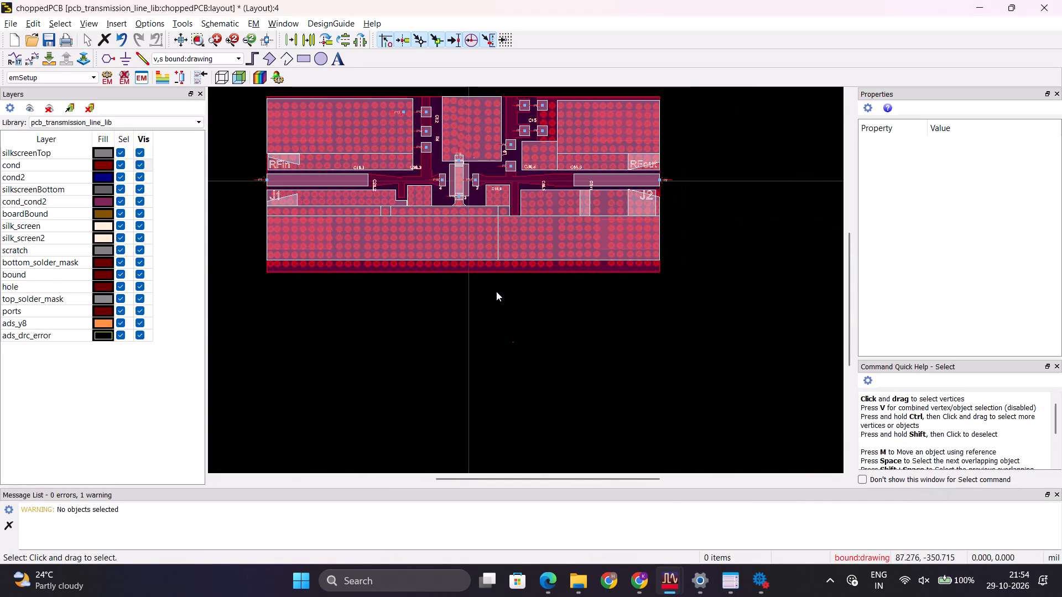
Bring up the choppedPCB emSetup window and dismiss the Design Save Info notice.
click(659, 580)
click(877, 516)
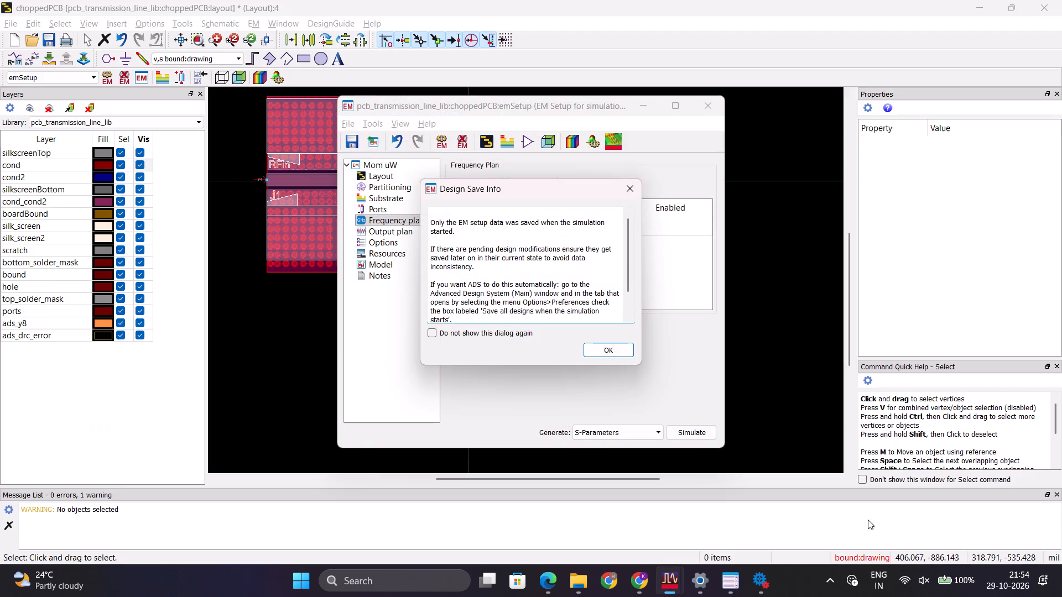
click(620, 353)
click(630, 108)
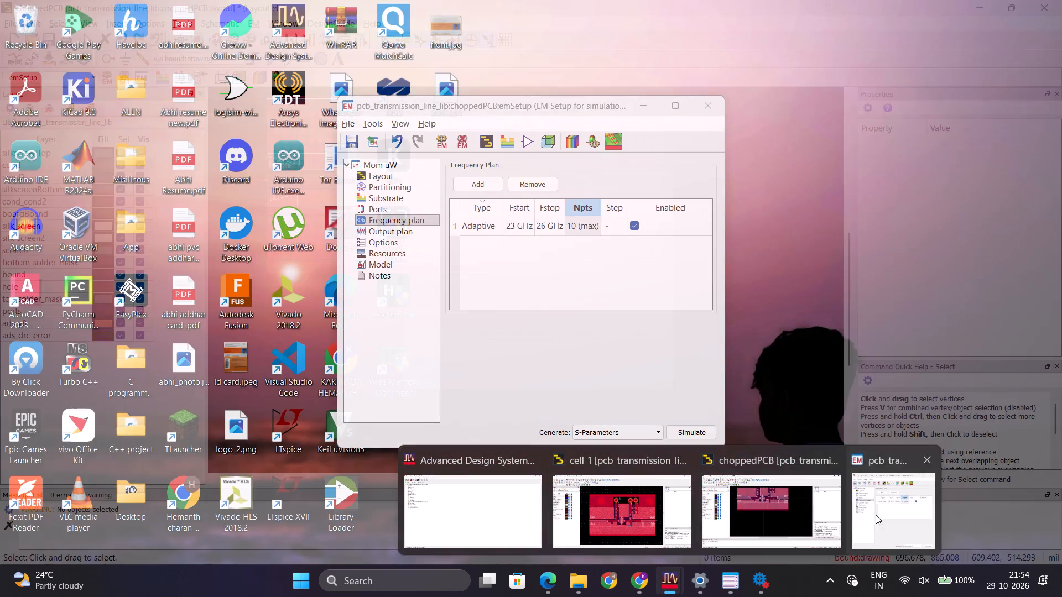
click(877, 514)
Check the choppedPCB simulation's status in EEsof Job Manager and in its job window.
click(755, 579)
click(711, 500)
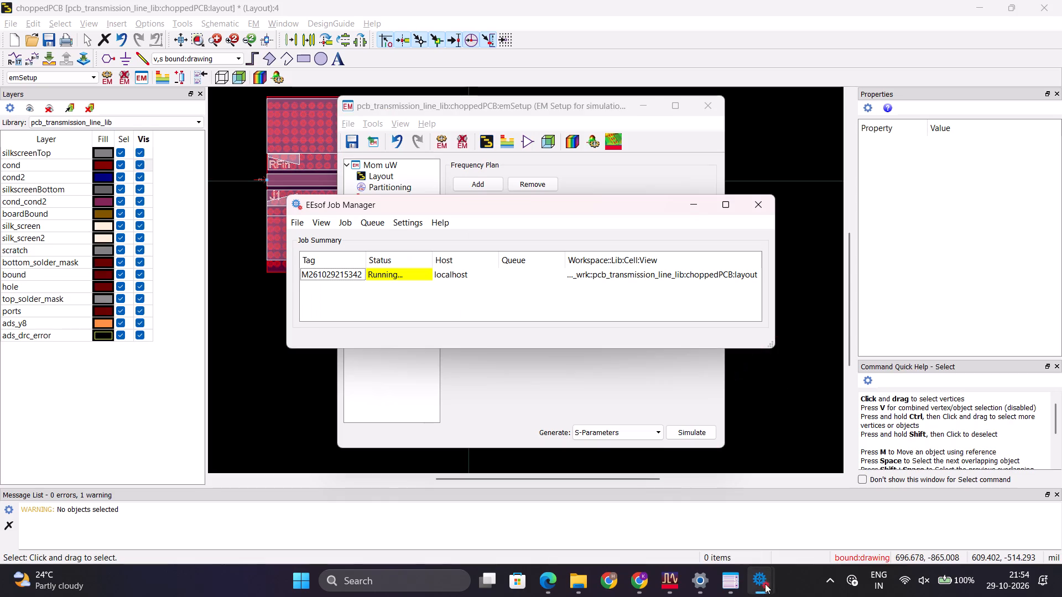
click(767, 596)
click(832, 521)
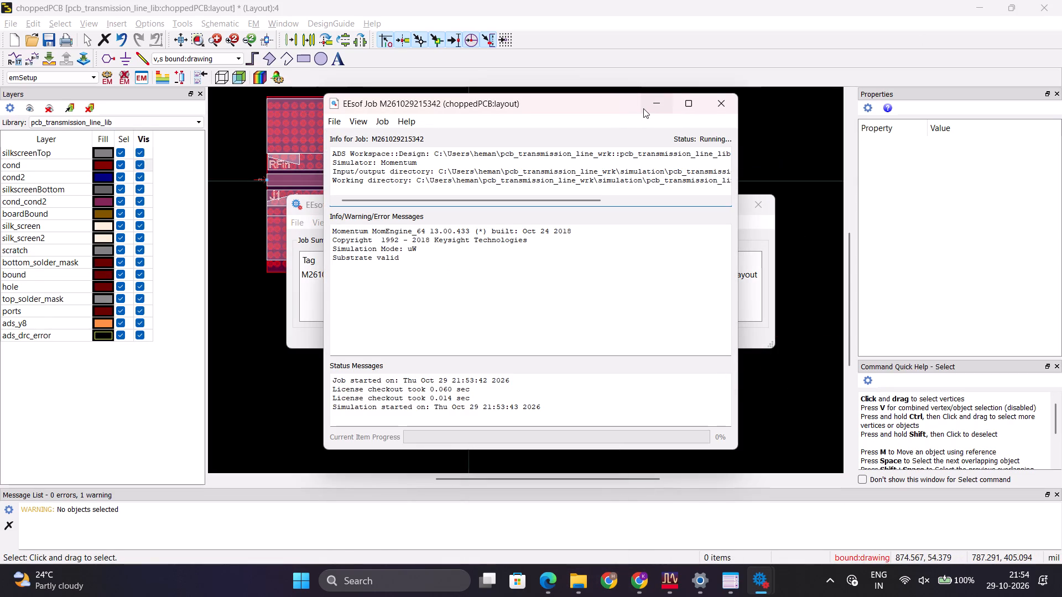
Minimize the layout, simulation job and emSetup windows to show the desktop.
triple_click(973, 4)
click(973, 5)
click(971, 5)
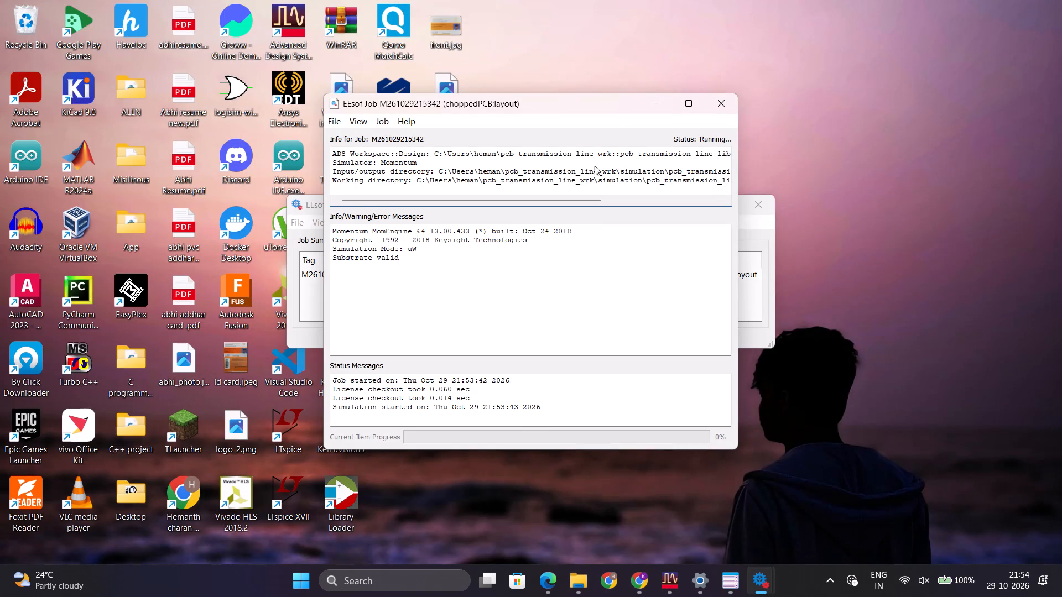
click(644, 116)
click(651, 107)
click(691, 204)
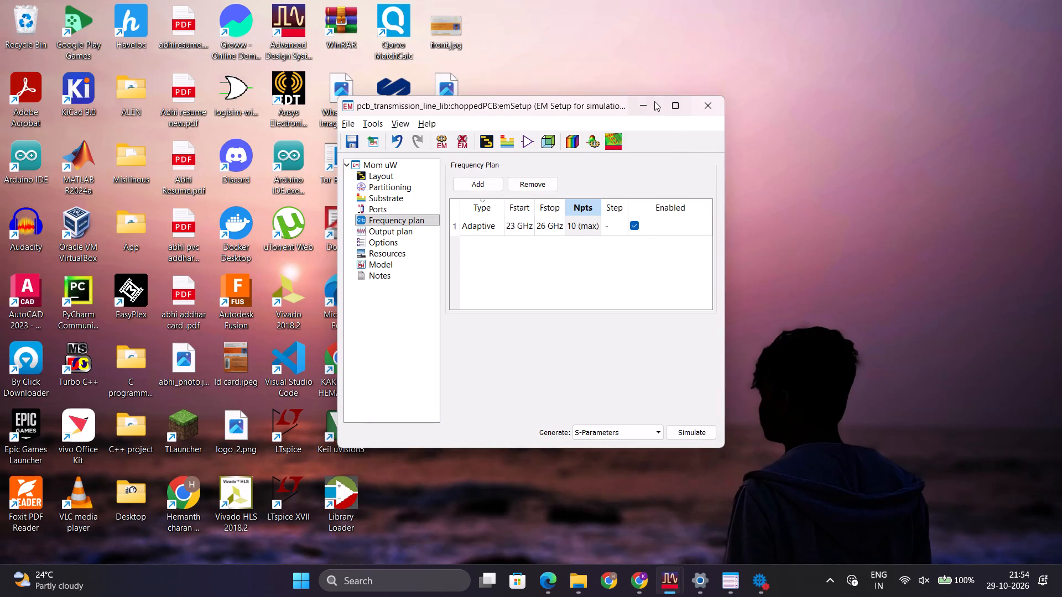
click(650, 105)
click(594, 97)
Launch Kuro from the desktop.
double_click(393, 161)
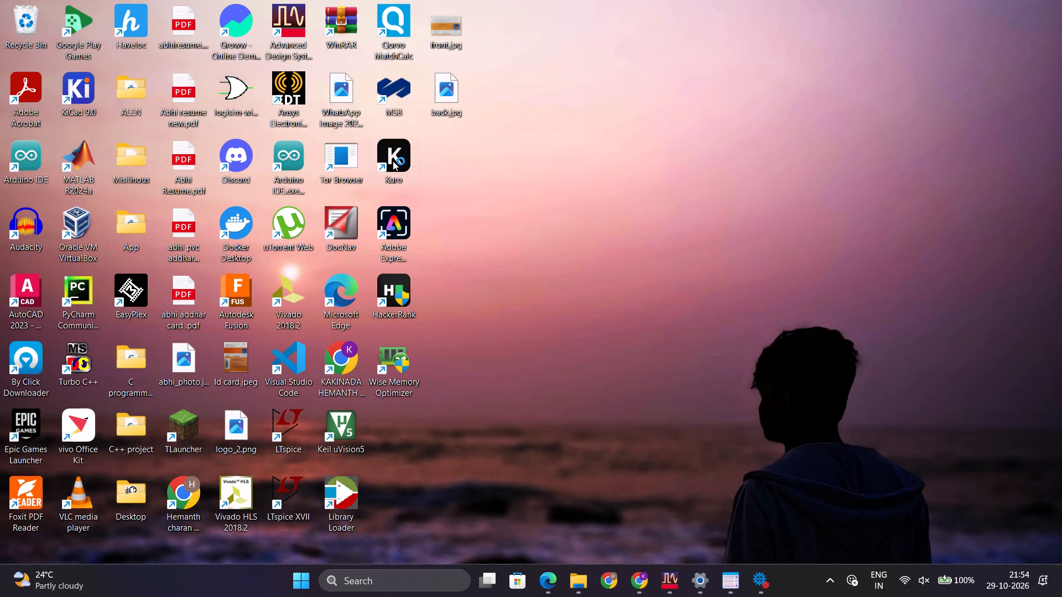